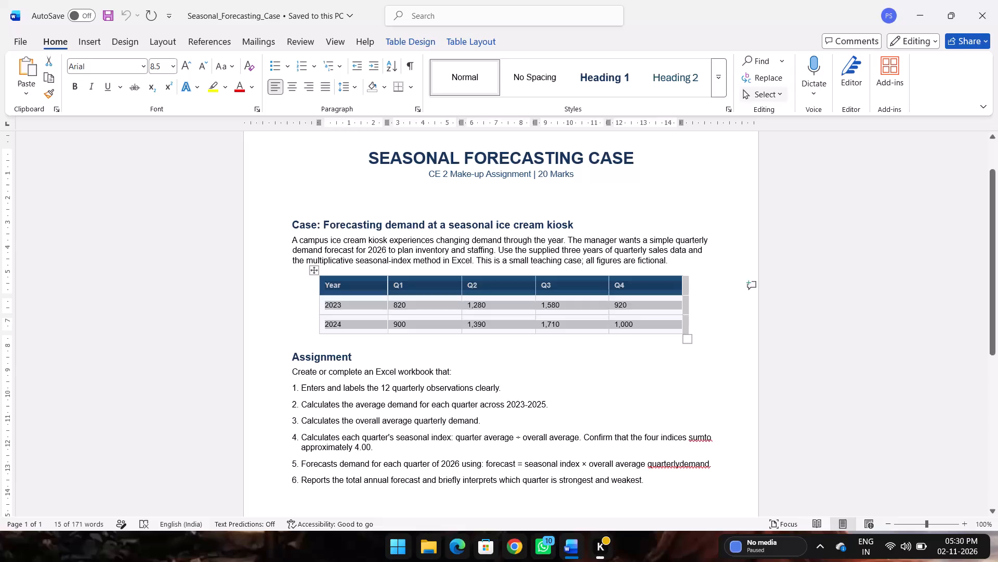
# Switch to Excel and create a new blank workbook in a maximized window.
pyautogui.click(406, 553)
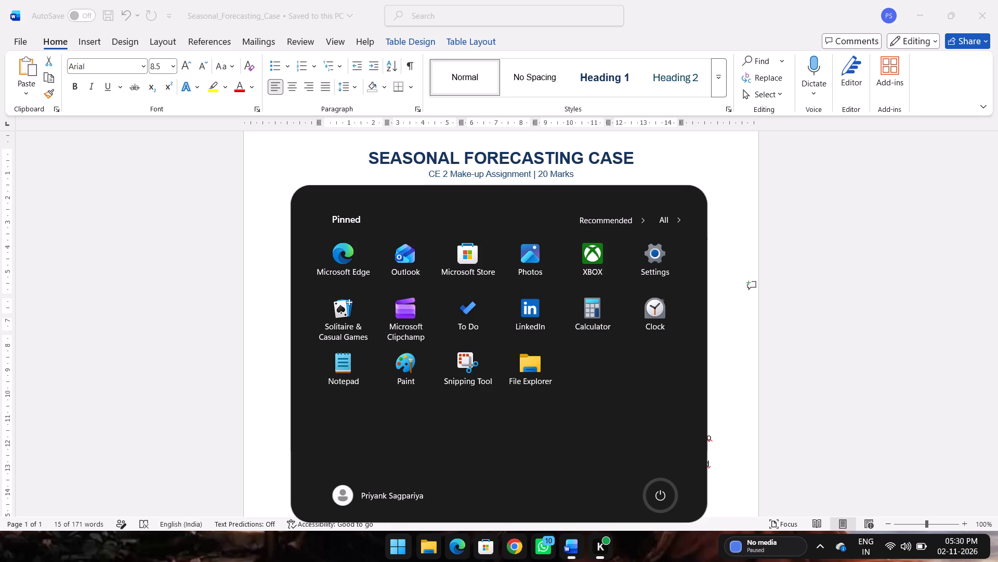
pyautogui.press('e')
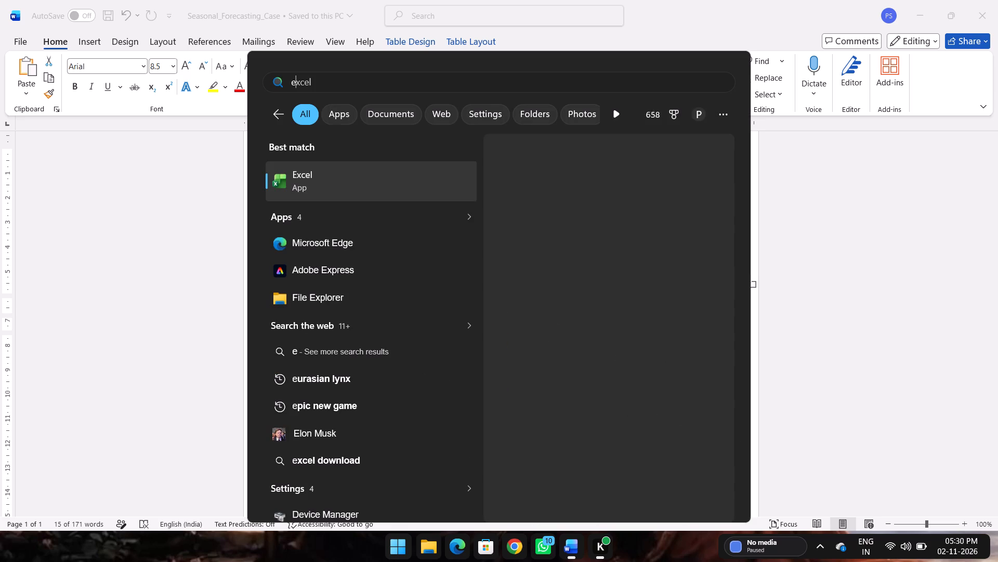
pyautogui.write('xcel')
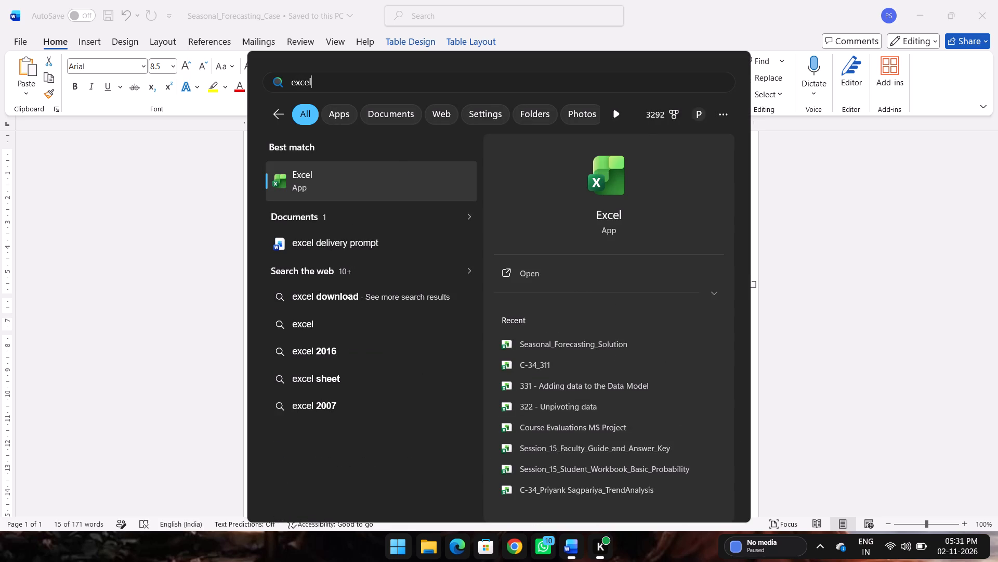
pyautogui.click(536, 282)
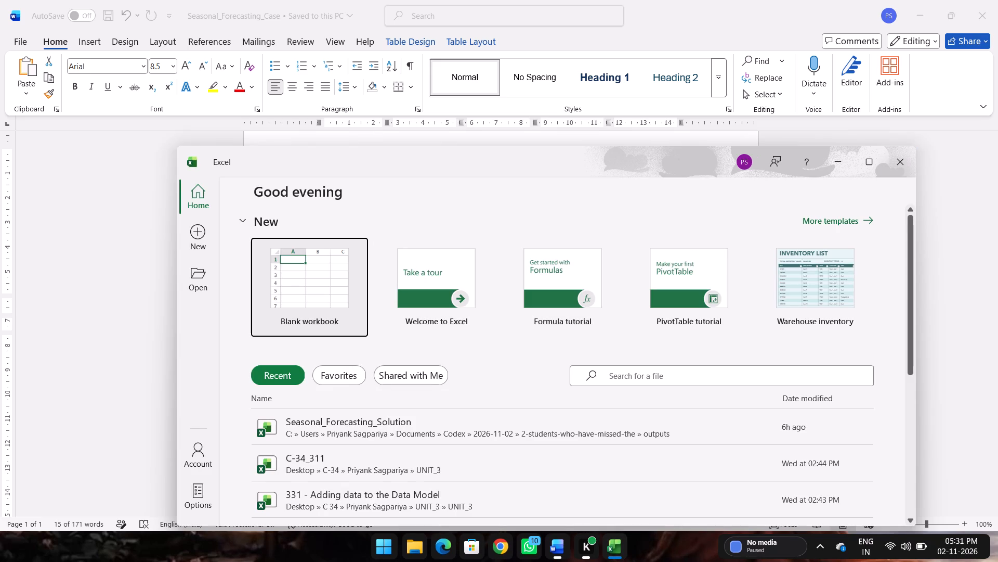
pyautogui.click(879, 159)
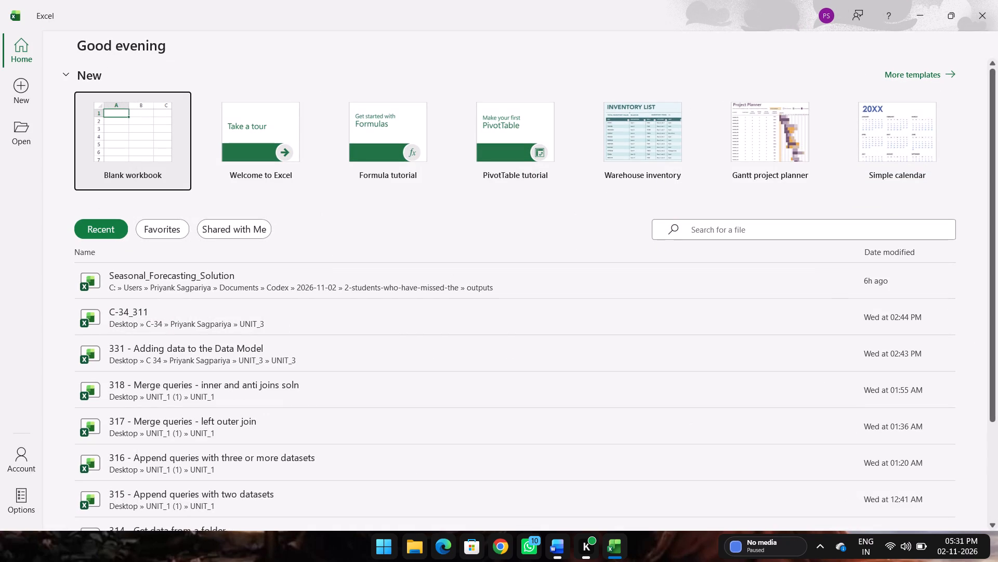
pyautogui.doubleClick(125, 148)
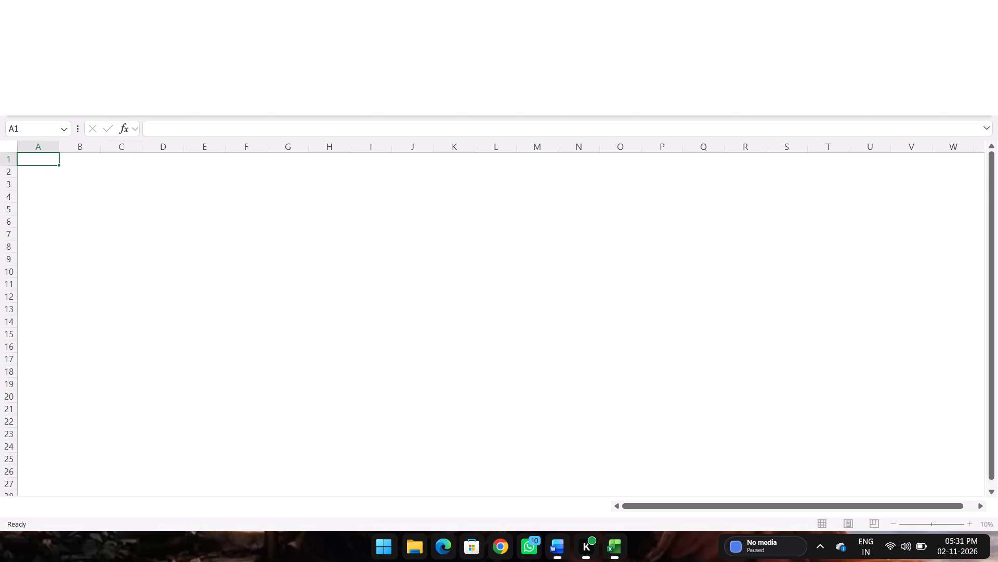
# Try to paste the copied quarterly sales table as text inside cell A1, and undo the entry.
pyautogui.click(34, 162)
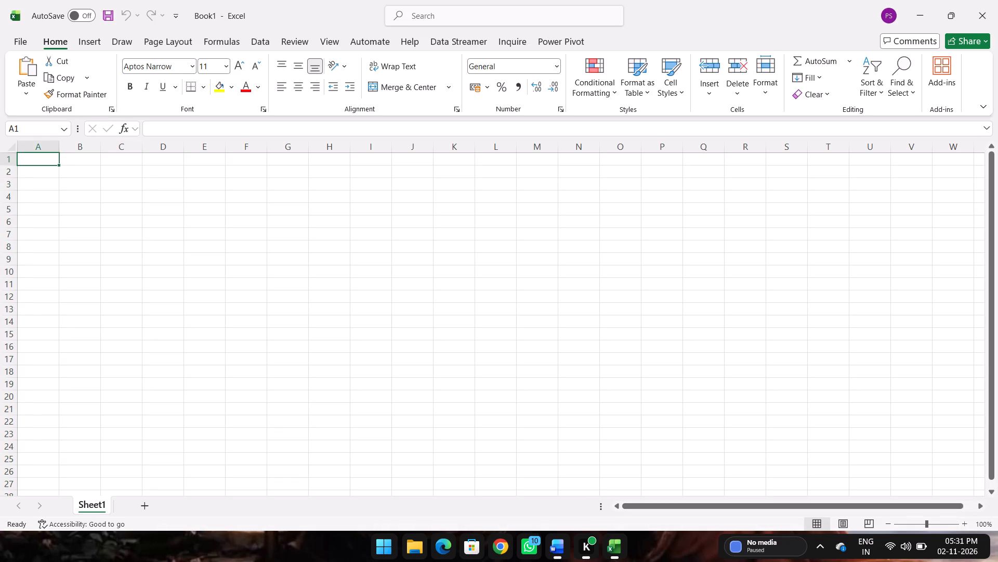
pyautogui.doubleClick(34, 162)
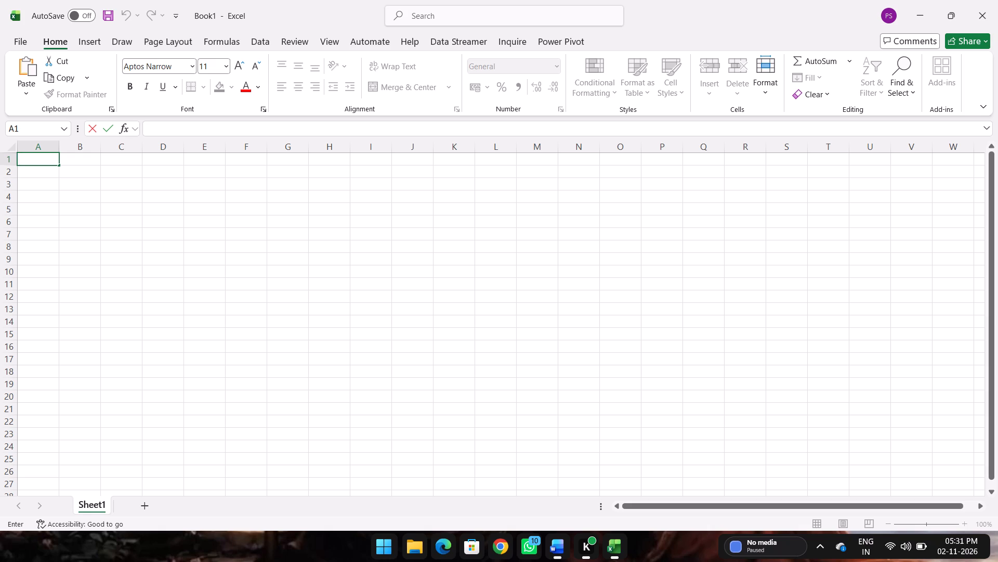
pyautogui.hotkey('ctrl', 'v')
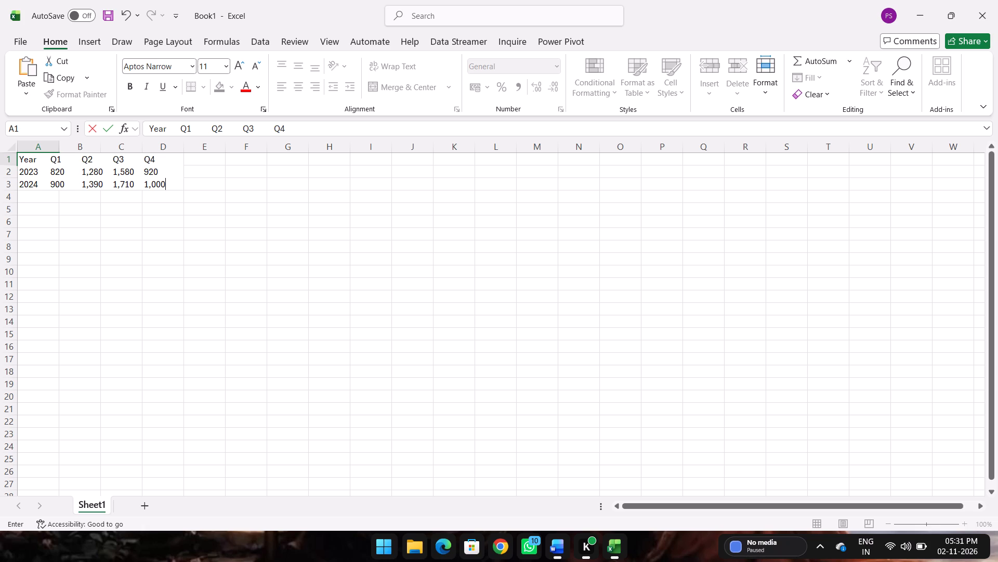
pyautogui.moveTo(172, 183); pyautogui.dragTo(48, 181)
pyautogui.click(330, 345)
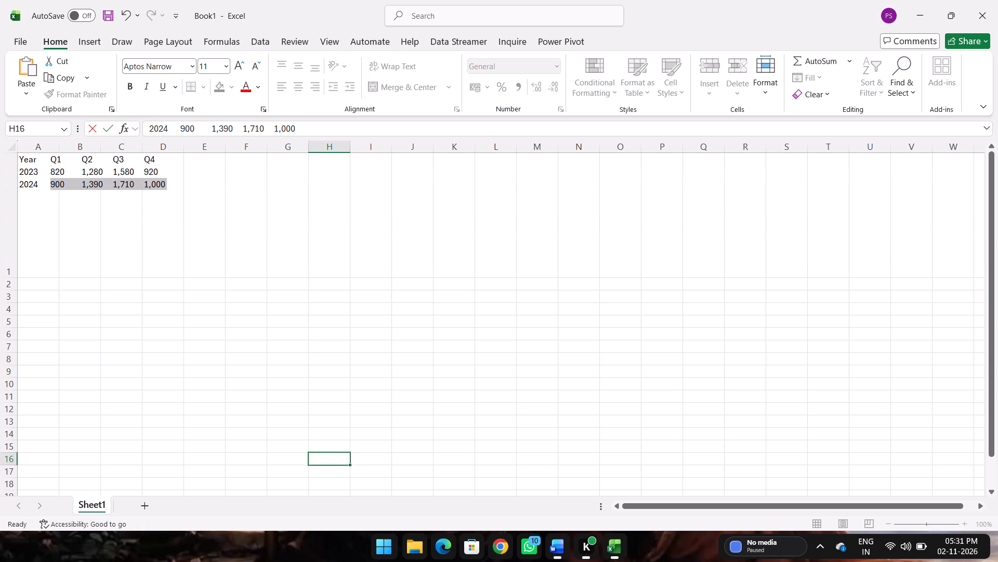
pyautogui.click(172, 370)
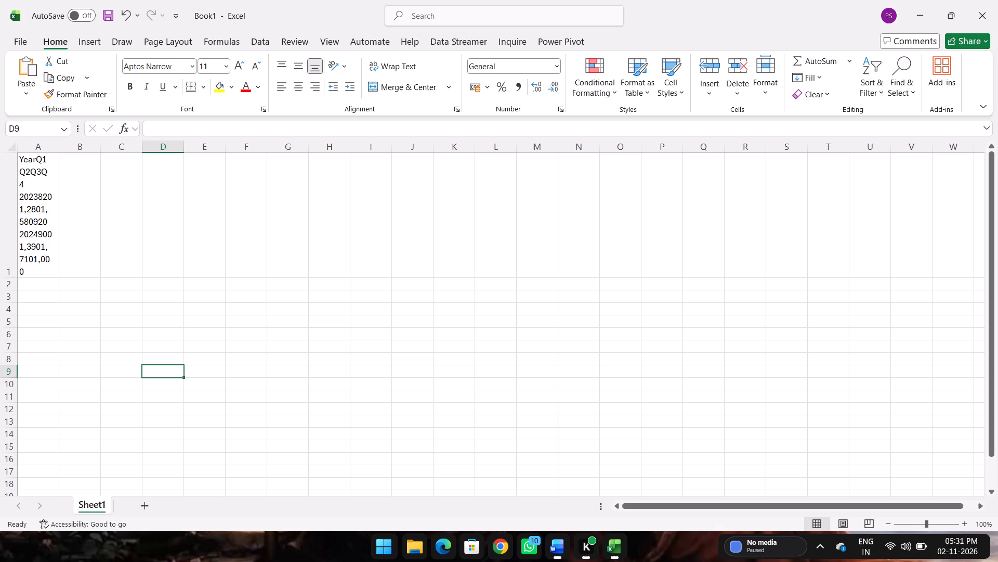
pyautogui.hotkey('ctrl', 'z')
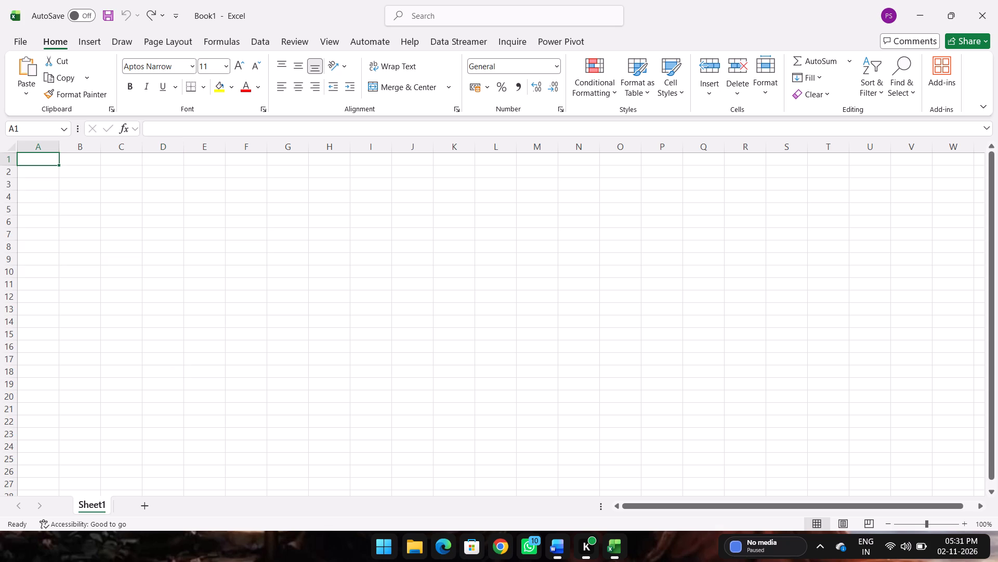
# Paste the copied Year and Q1–Q4 sales table into the sheet starting at cell A1.
pyautogui.hotkey('ctrl', 'v')
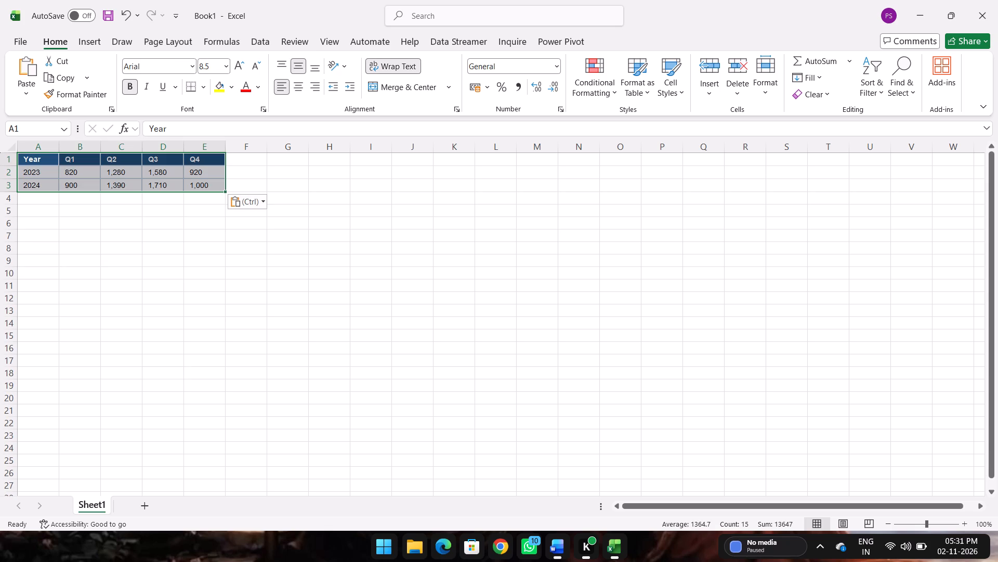
pyautogui.click(0, 128)
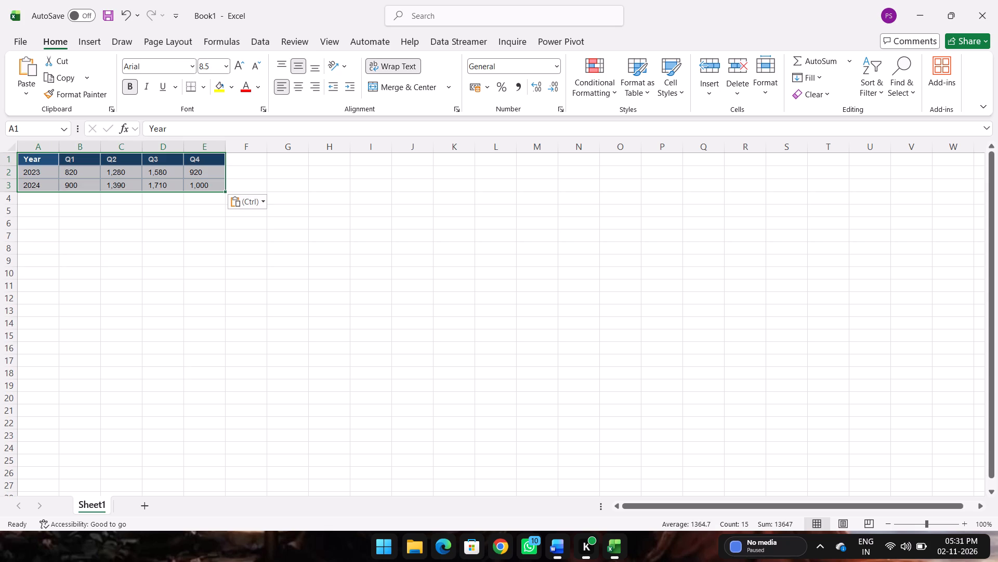
pyautogui.click(233, 355)
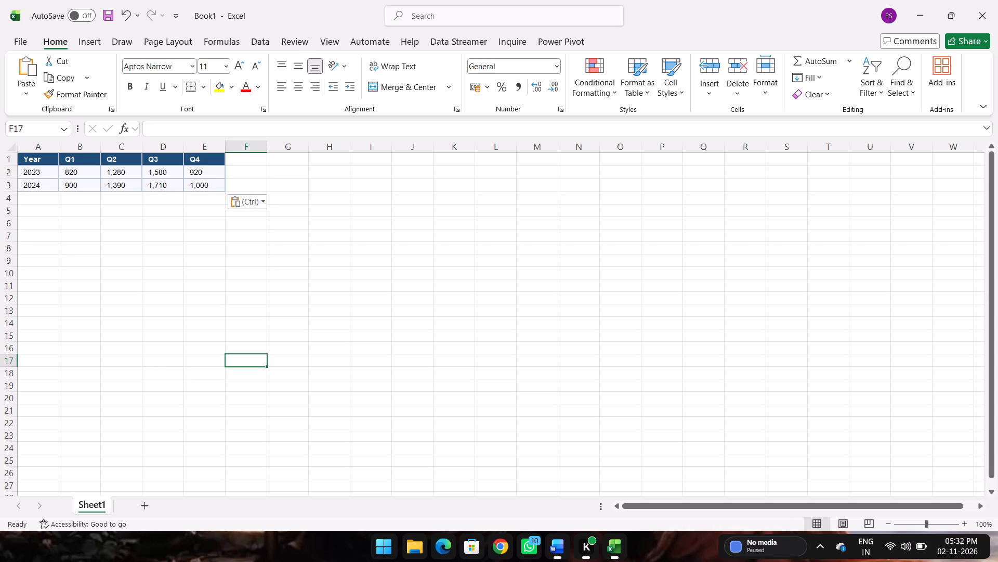
# Move the entire 2024 row from row 3 down to row 6.
pyautogui.click(46, 169)
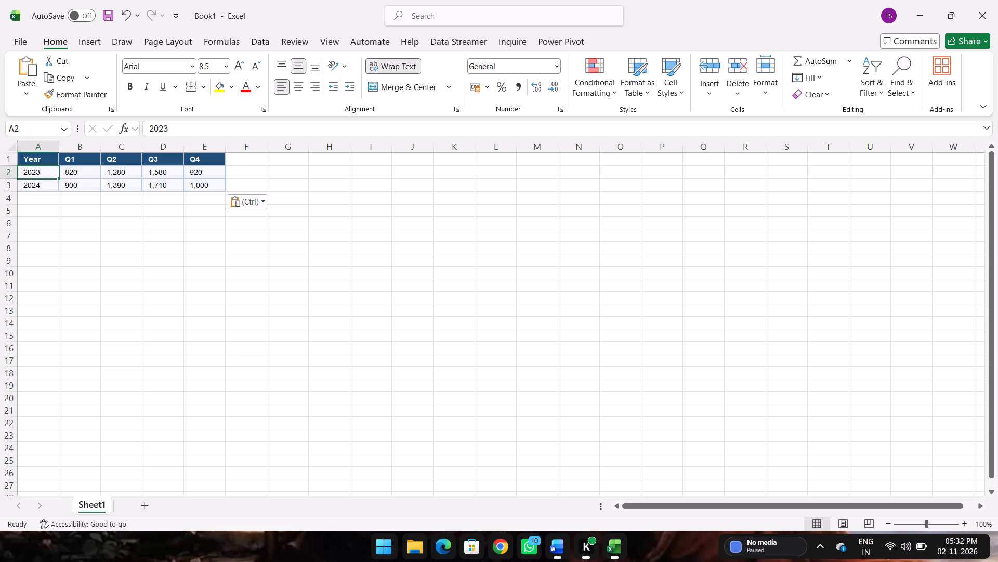
pyautogui.click(46, 184)
pyautogui.rightClick(11, 187)
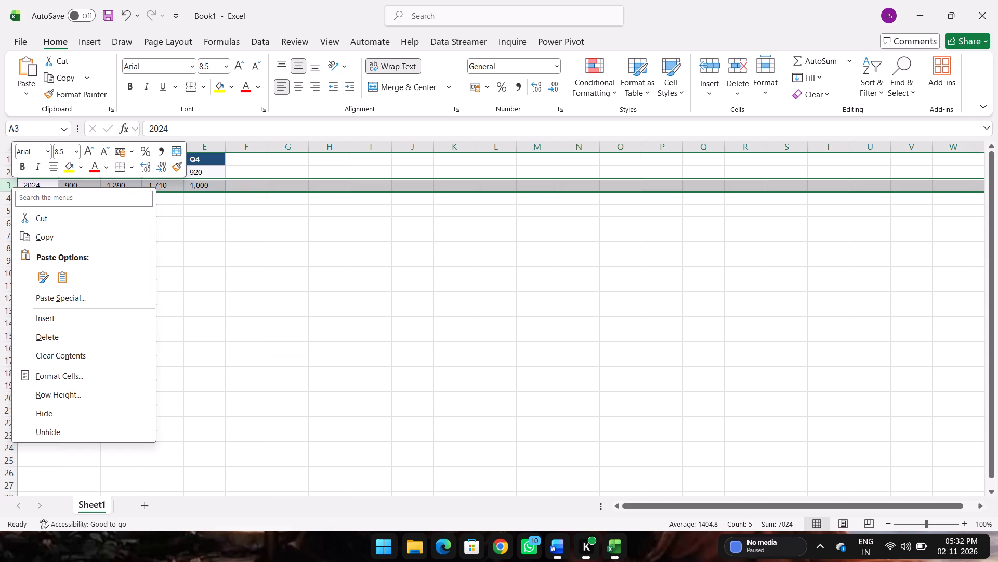
pyautogui.click(64, 223)
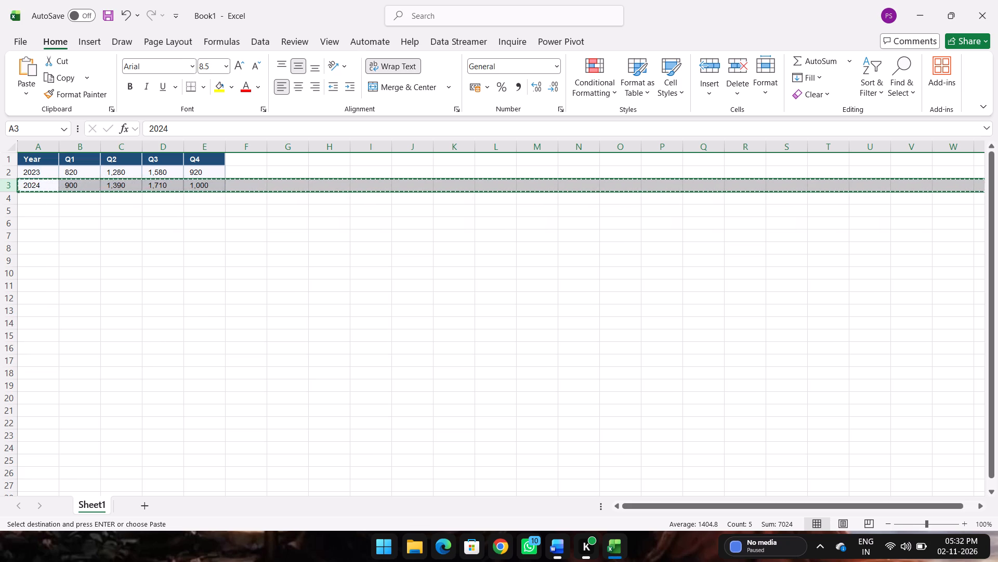
pyautogui.click(33, 221)
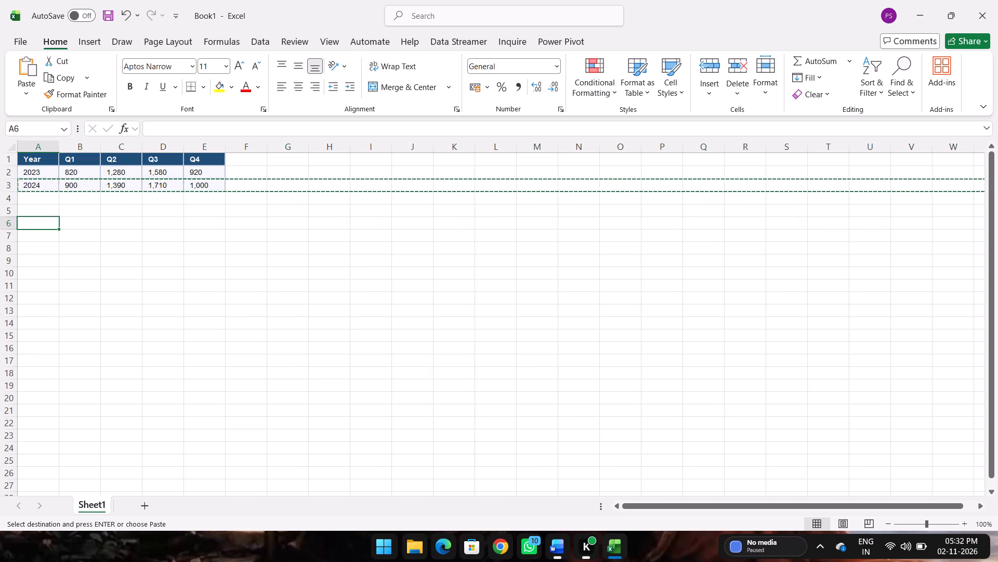
pyautogui.hotkey('ctrl', 'v')
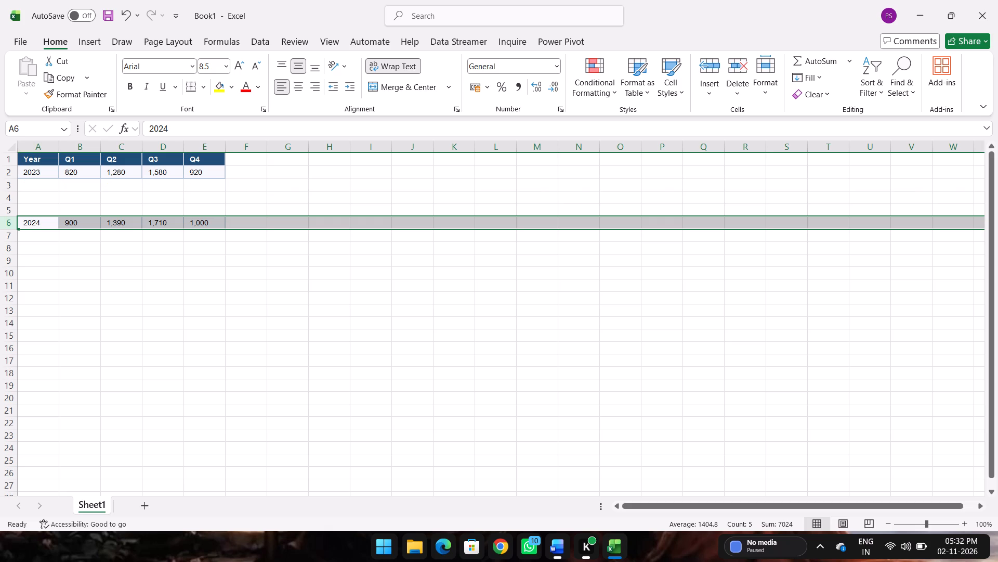
# Merge and center the year labels vertically, 2023 across A2:A5 and 2024 across A6:A9.
pyautogui.moveTo(42, 169); pyautogui.dragTo(42, 206)
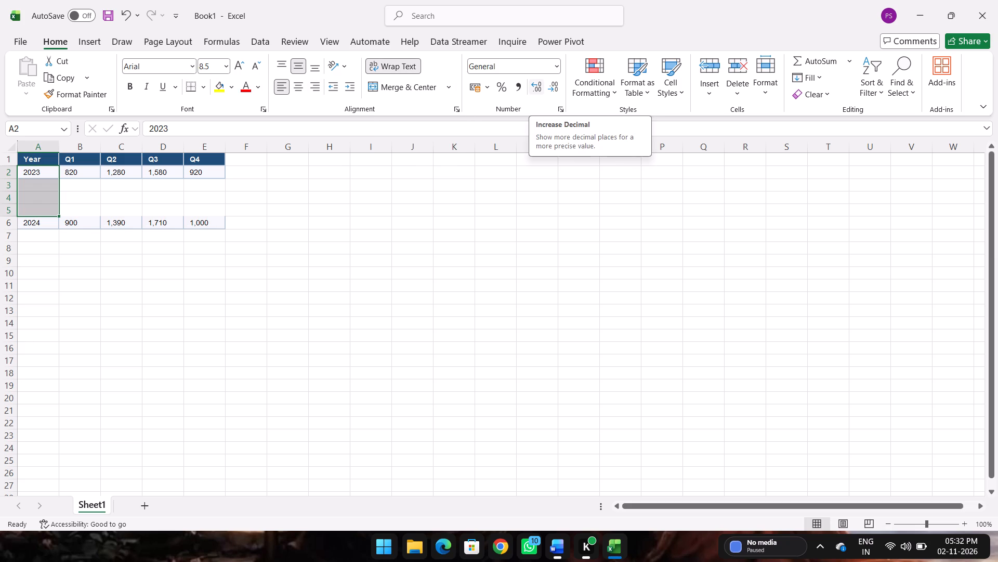
pyautogui.click(417, 80)
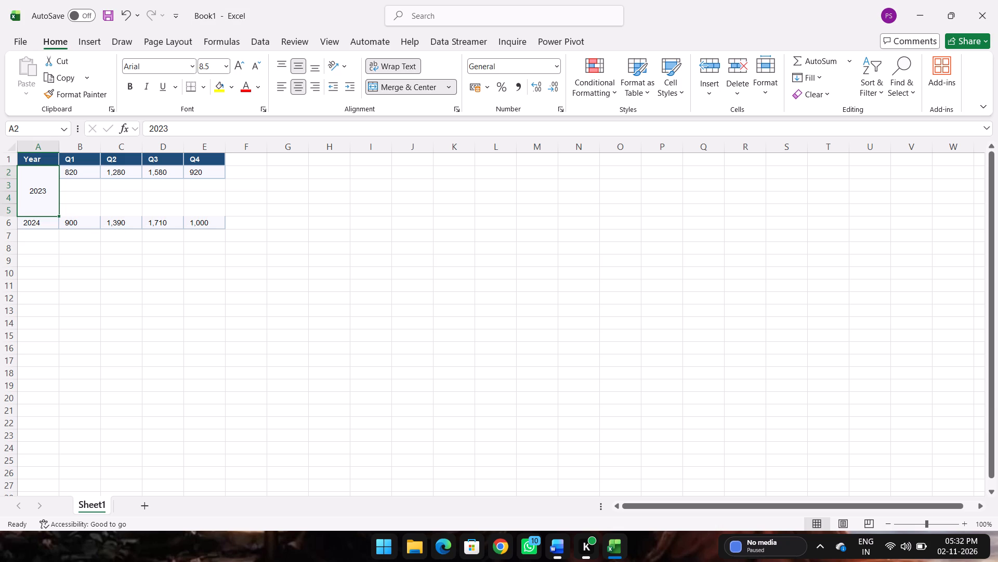
pyautogui.moveTo(53, 222); pyautogui.dragTo(48, 241)
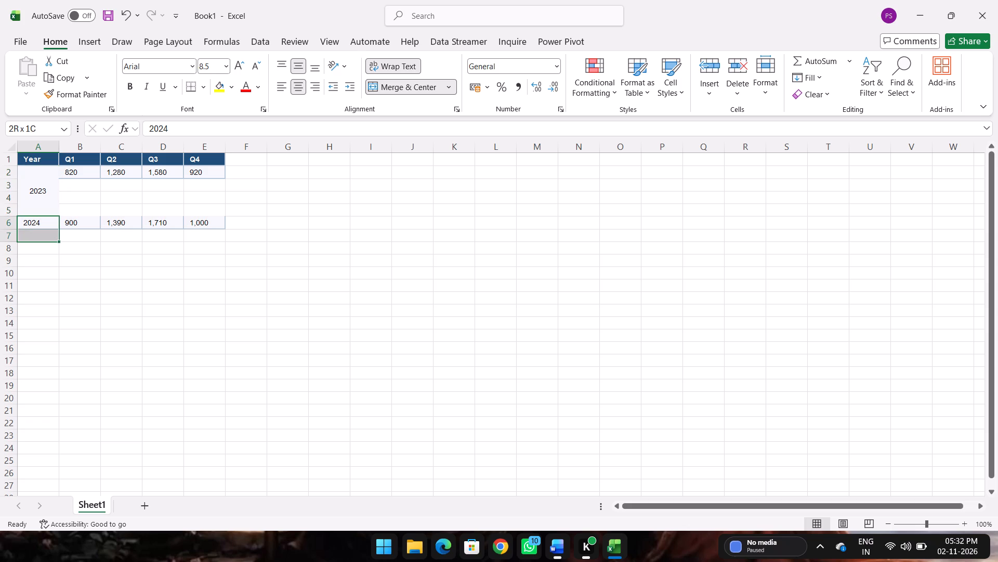
pyautogui.moveTo(48, 241); pyautogui.dragTo(49, 256)
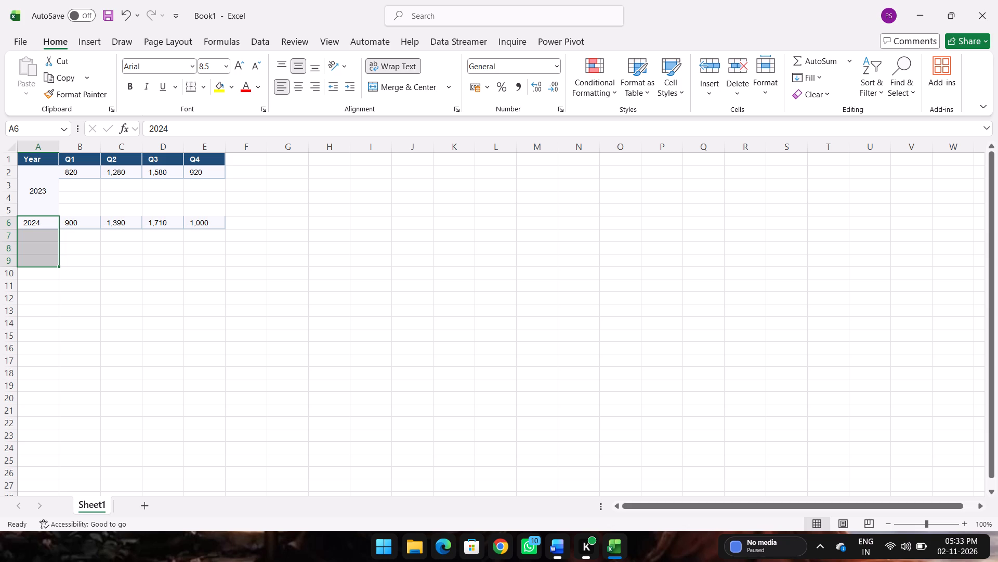
pyautogui.click(412, 82)
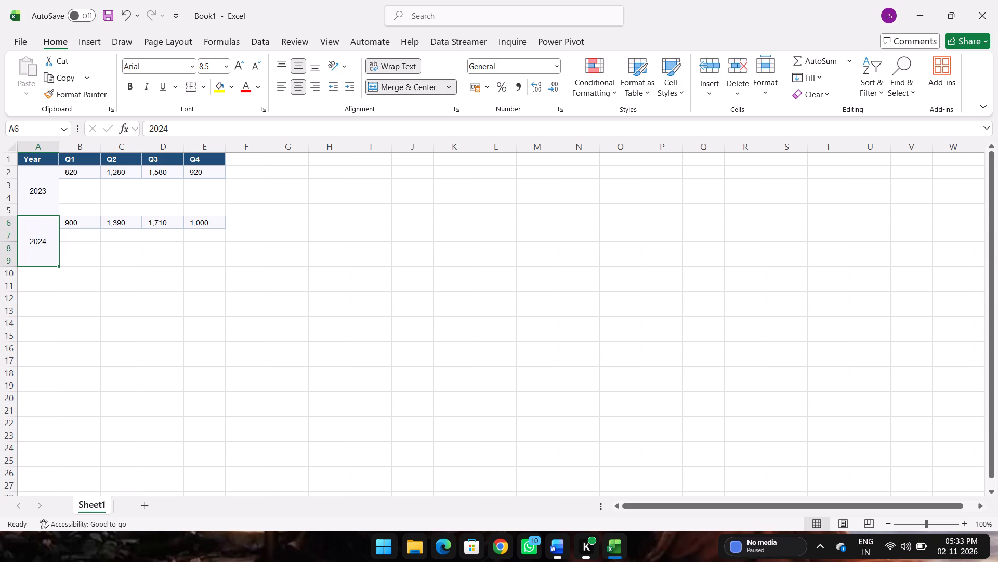
# Move the 2023 values for Q2, Q3 and Q4 beneath the Q1 value, placing them in B3, B4 and B5.
pyautogui.click(134, 172)
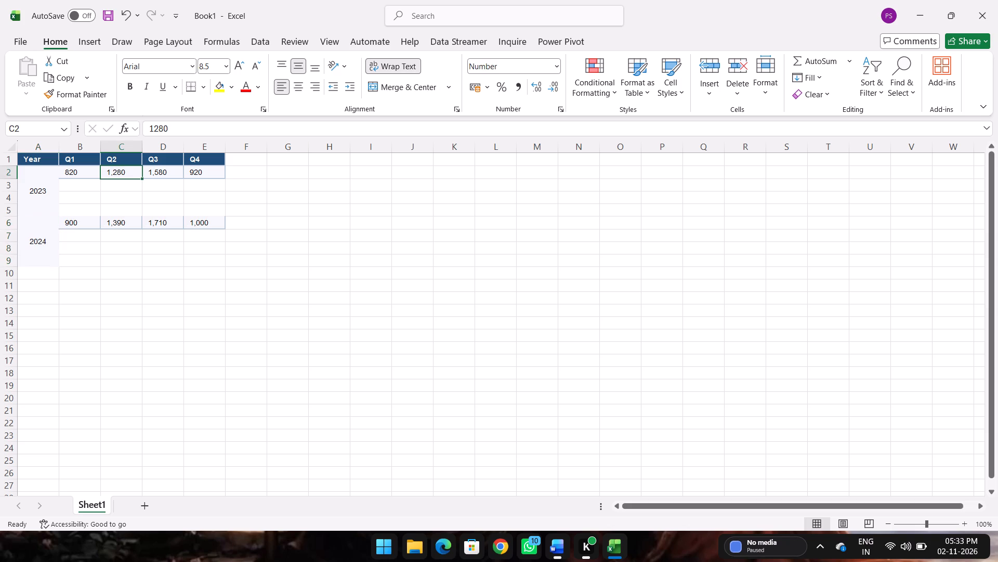
pyautogui.hotkey('ctrl', 'x')
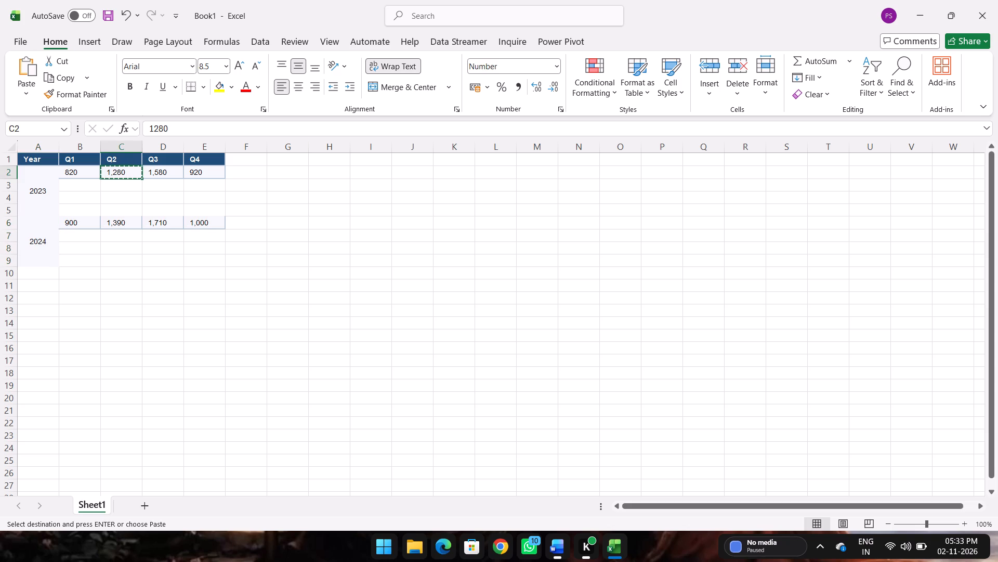
pyautogui.click(109, 183)
pyautogui.click(68, 185)
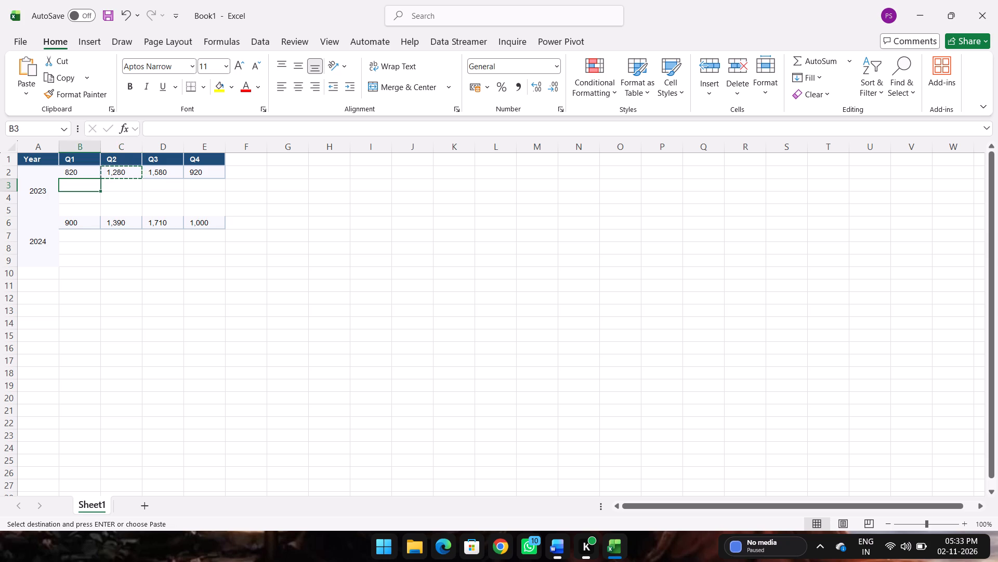
pyautogui.hotkey('ctrl', 'v')
pyautogui.click(168, 173)
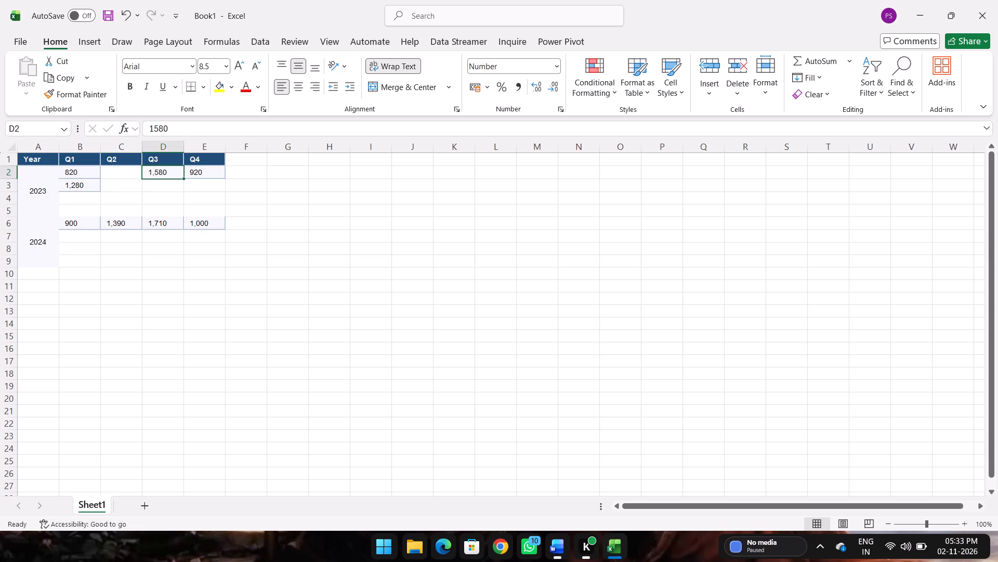
pyautogui.hotkey('ctrl', 'x')
pyautogui.click(81, 186)
pyautogui.click(84, 200)
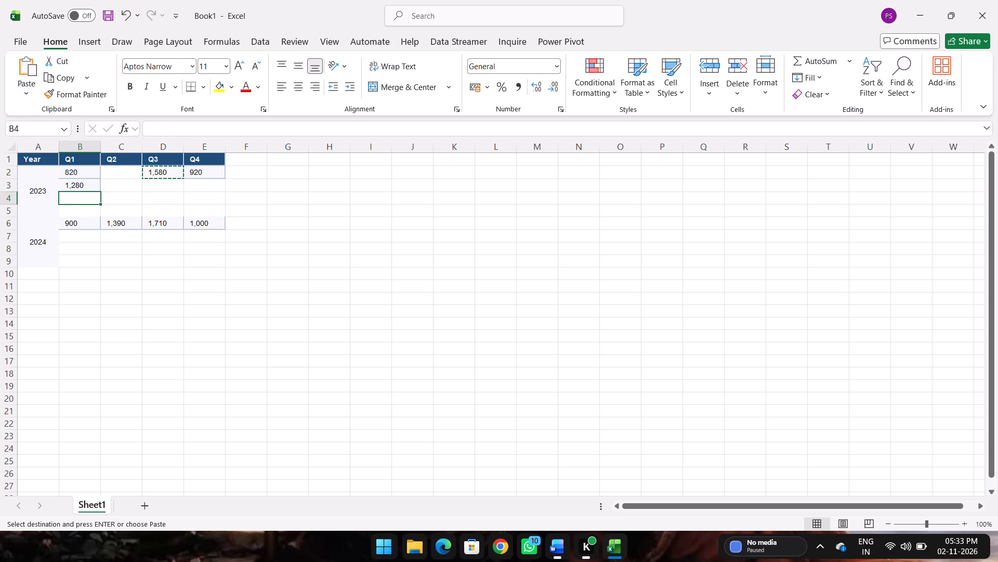
pyautogui.hotkey('ctrl', 'v')
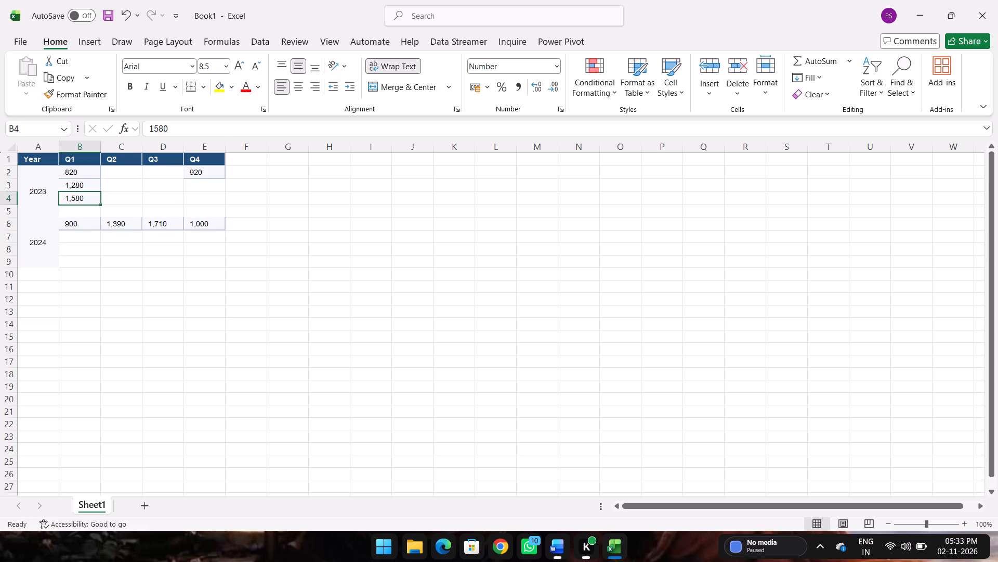
pyautogui.click(200, 172)
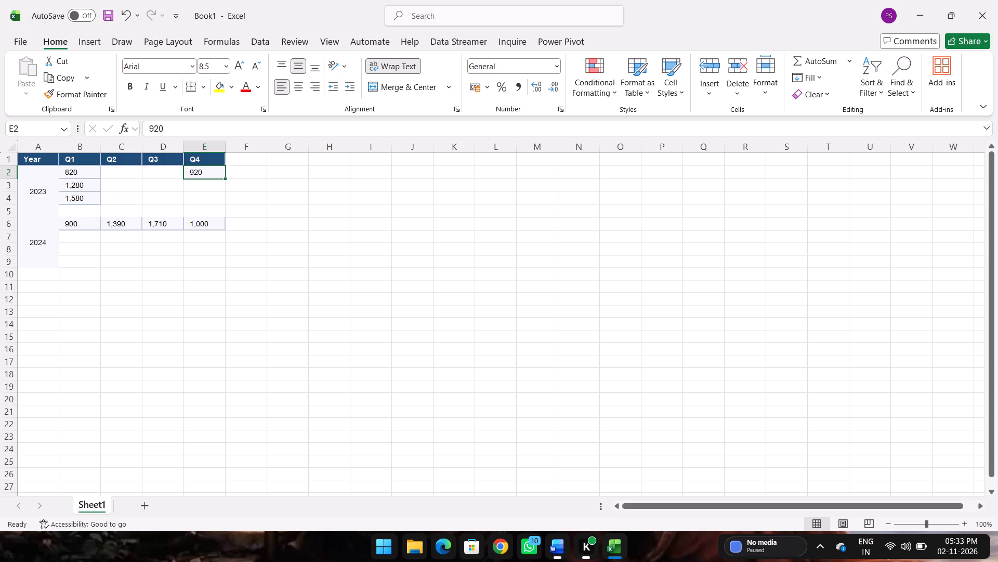
pyautogui.hotkey('ctrl', 'x')
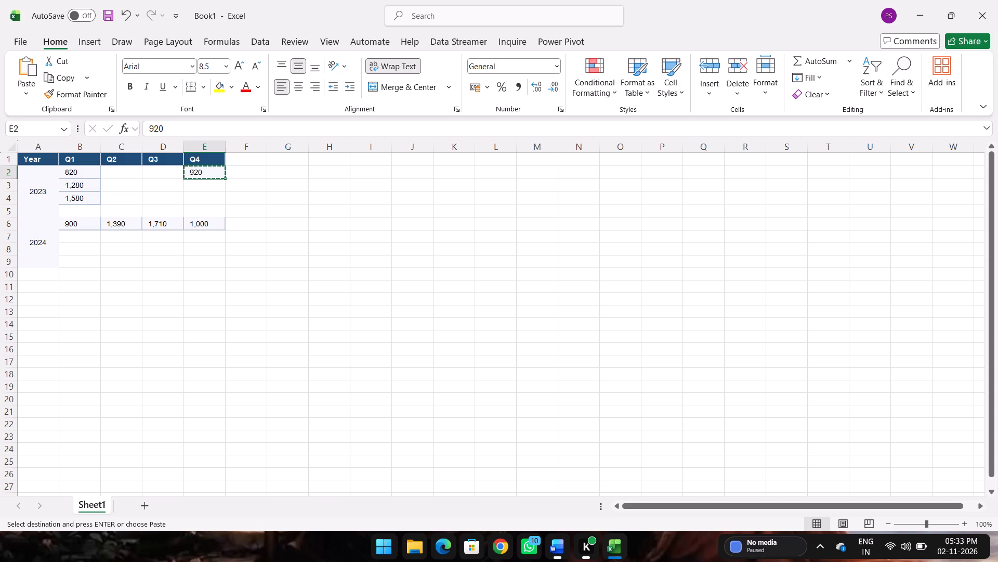
pyautogui.click(82, 205)
pyautogui.hotkey('ctrl', 'v')
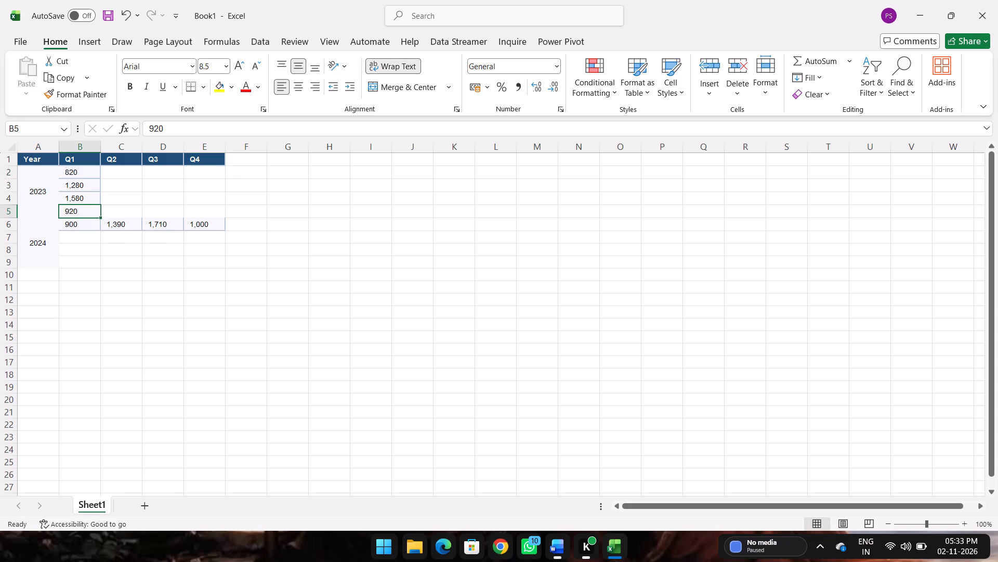
# Move the 2024 values for Q2, Q3 and Q4 beneath the 2024 Q1 value, placing them in B7, B8 and B9.
pyautogui.click(126, 222)
pyautogui.hotkey('ctrl', 'x')
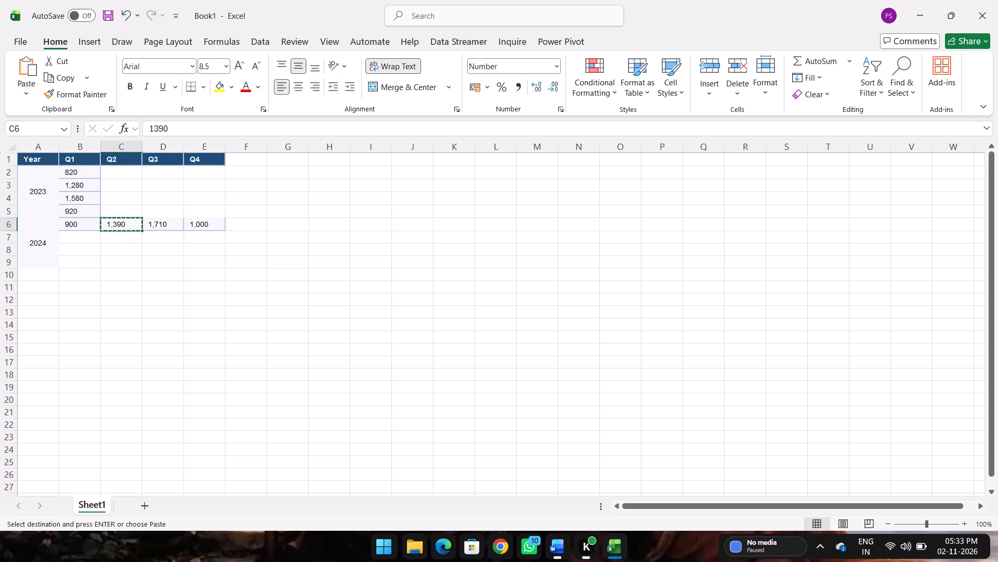
pyautogui.click(78, 238)
pyautogui.hotkey('ctrl', 'v')
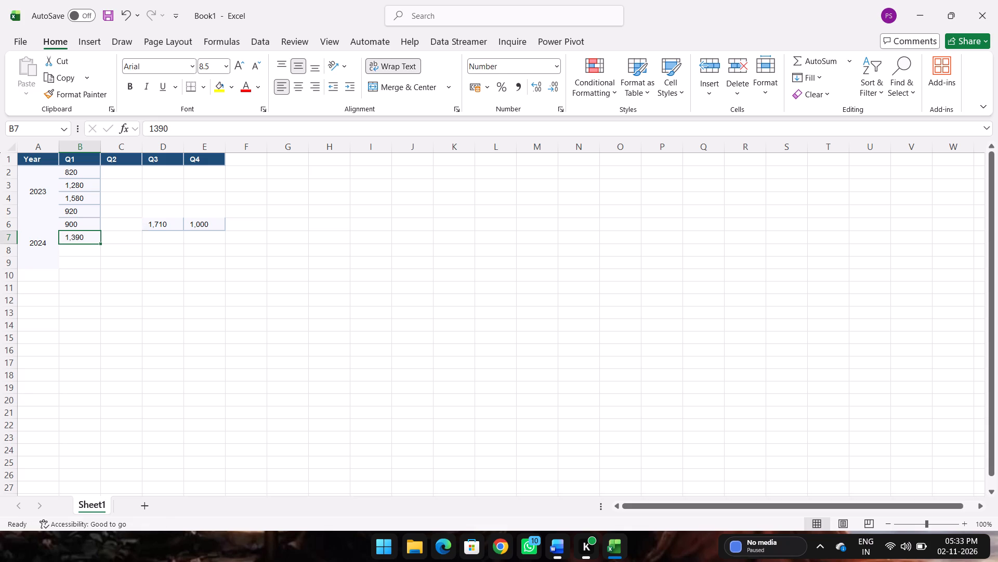
pyautogui.click(163, 226)
pyautogui.hotkey('ctrl', 'x')
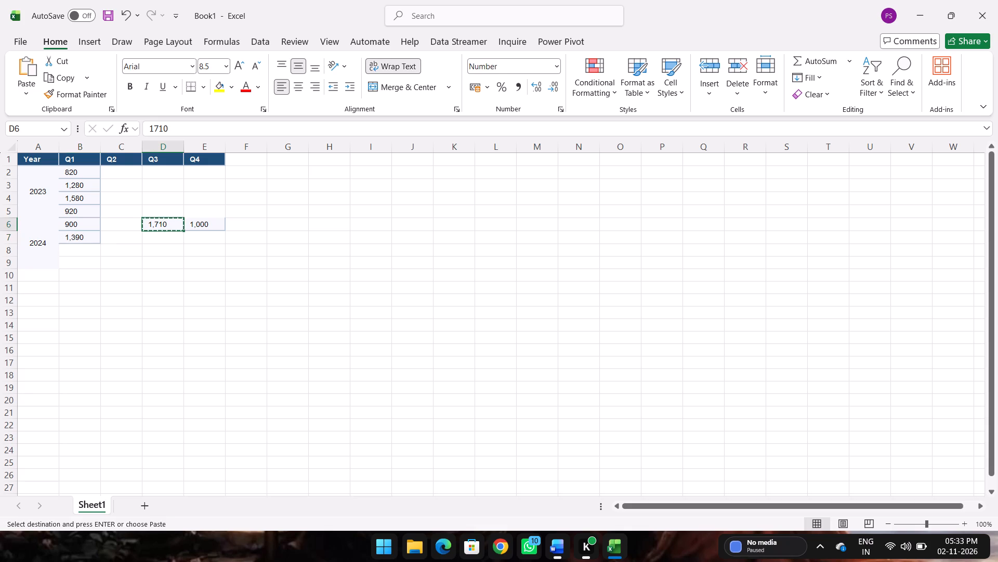
pyautogui.click(82, 251)
pyautogui.hotkey('ctrl', 'v')
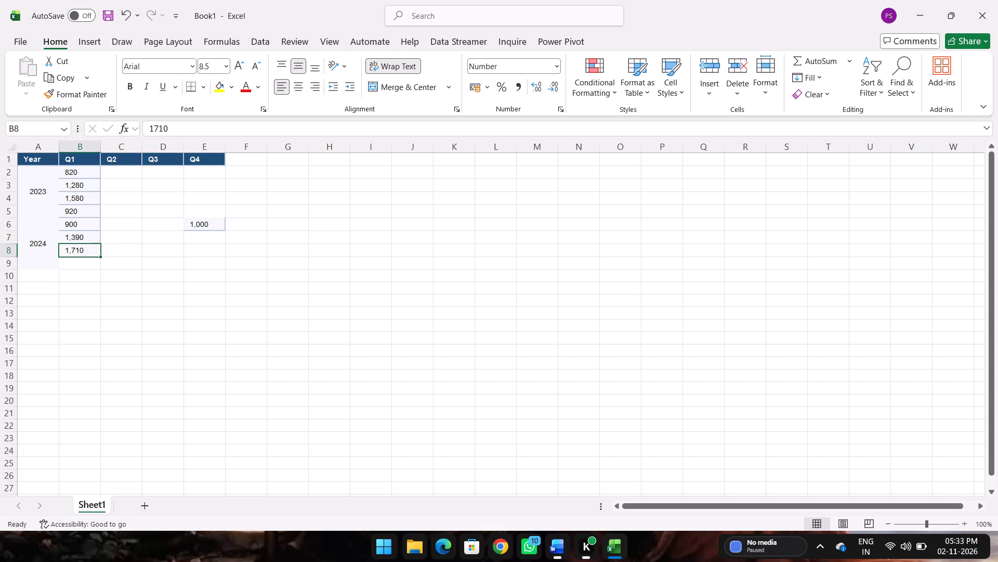
pyautogui.click(214, 226)
pyautogui.hotkey('ctrl', 'x')
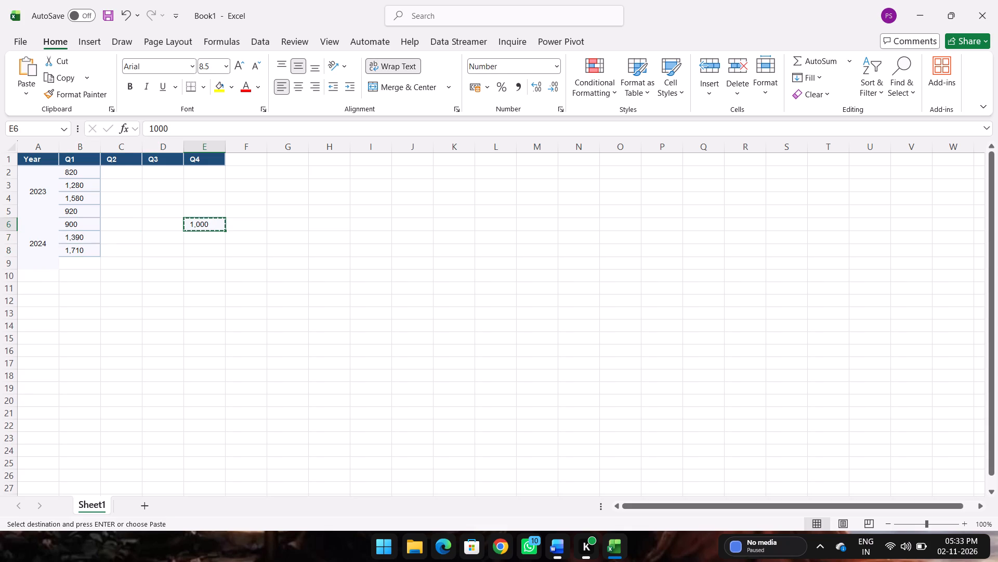
pyautogui.click(76, 262)
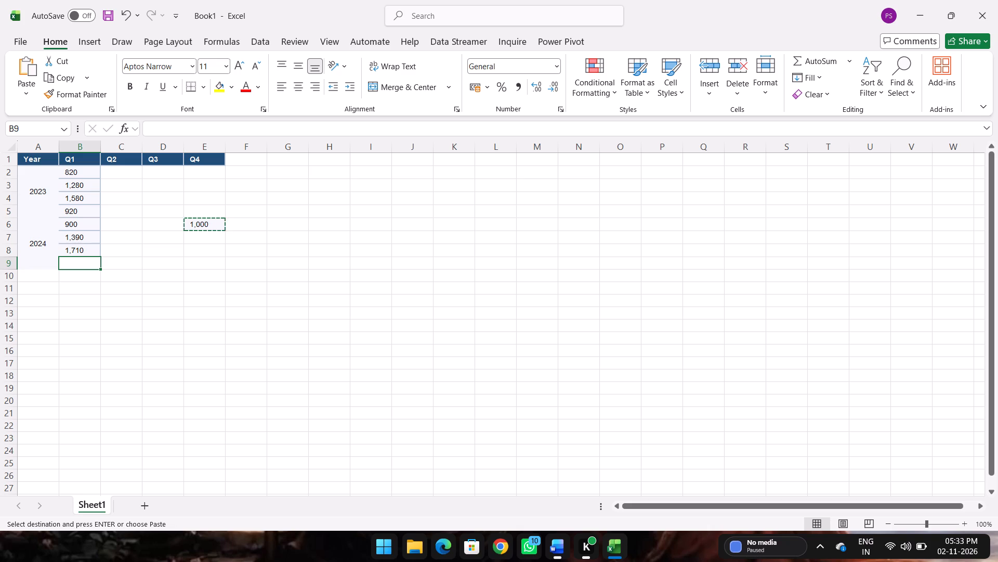
pyautogui.hotkey('ctrl', 'v')
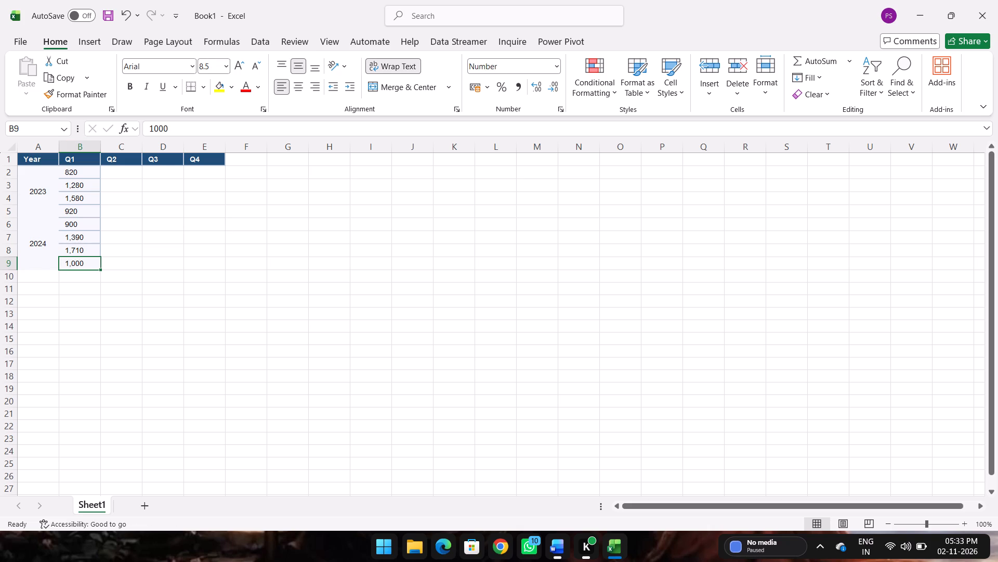
# Replace the Q1 header in B1 with "Acual Demand" and autofit the width of column B.
pyautogui.moveTo(72, 161); pyautogui.dragTo(226, 158)
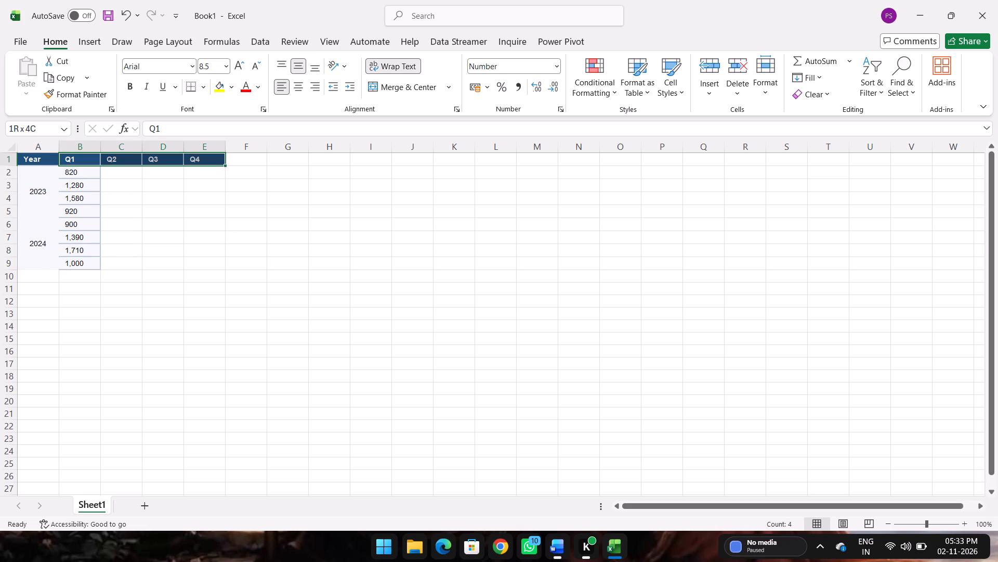
pyautogui.moveTo(226, 158); pyautogui.dragTo(210, 155)
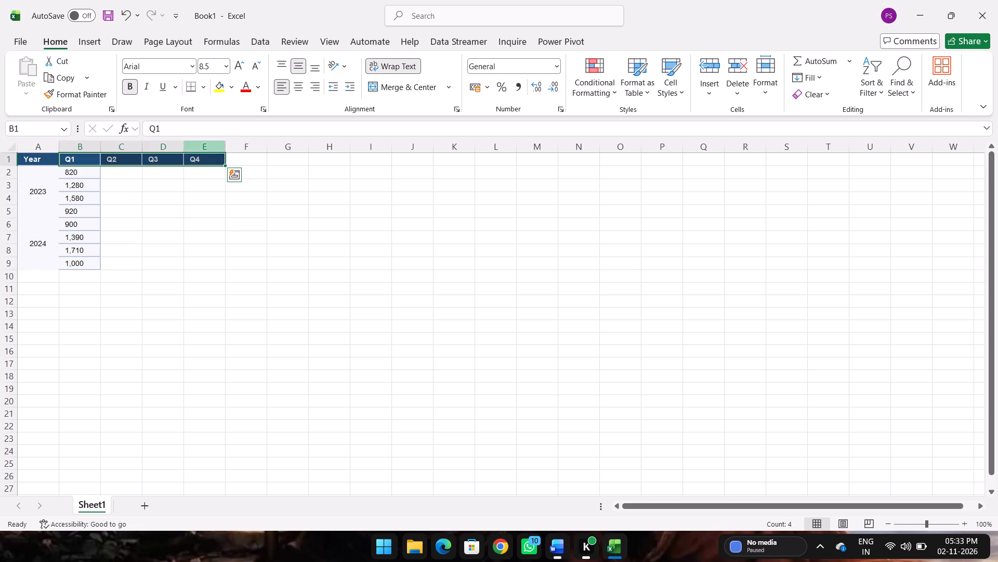
pyautogui.doubleClick(93, 158)
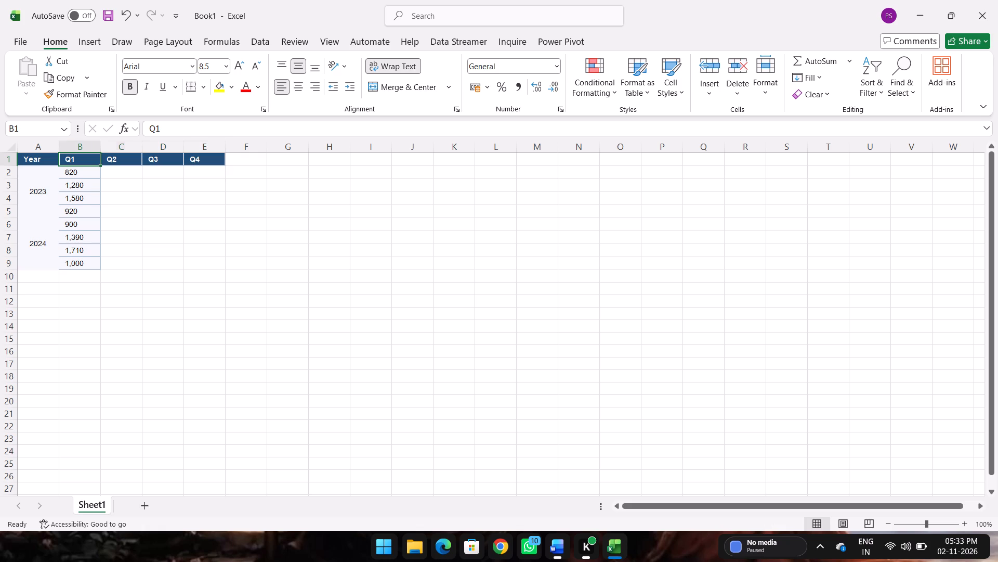
pyautogui.doubleClick(81, 161)
pyautogui.click(180, 127)
pyautogui.click(178, 127)
pyautogui.press('BackSpace')
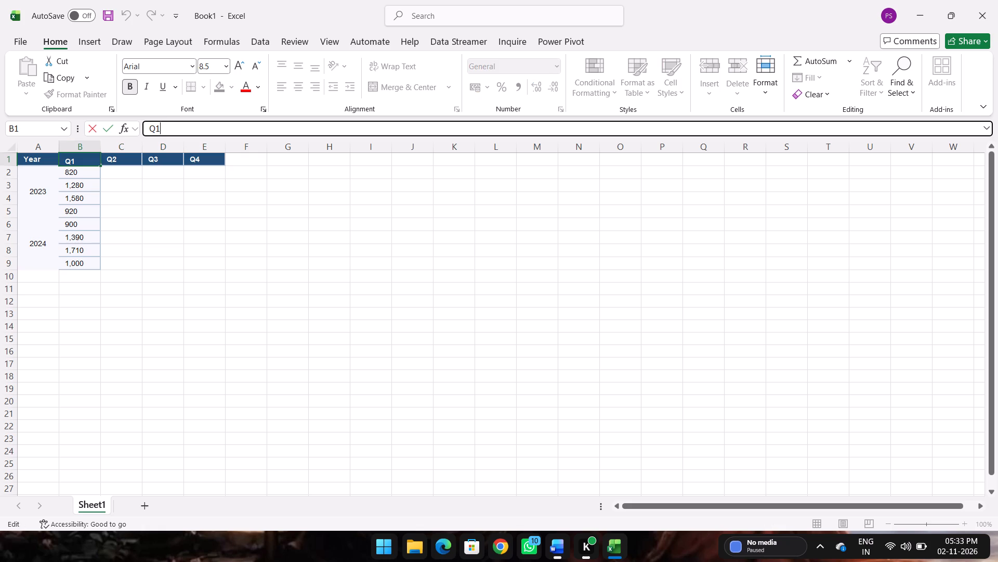
pyautogui.press('BackSpace')
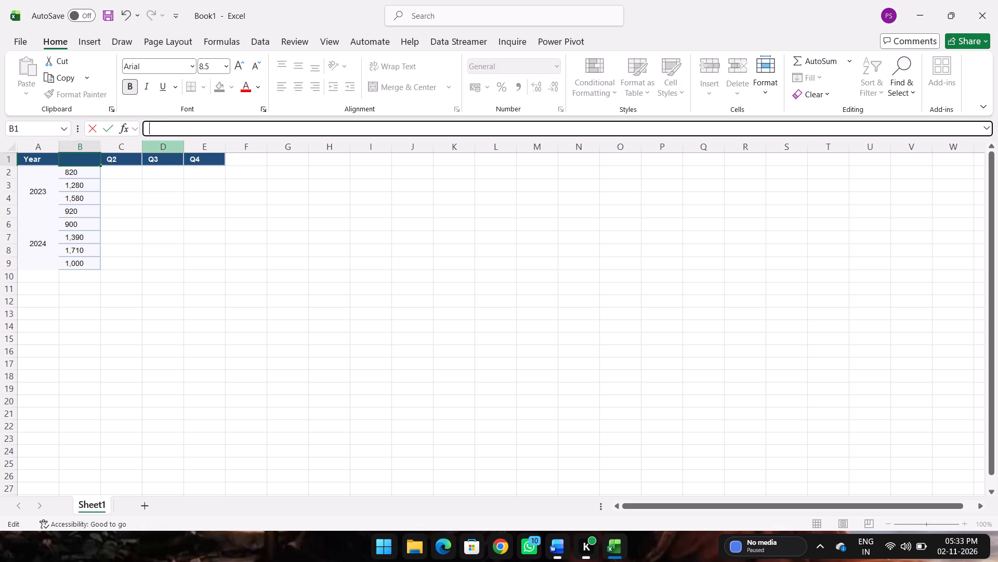
pyautogui.write('Acty')
pyautogui.press('BackSpace')
pyautogui.press('BackSpace')
pyautogui.write('ua')
pyautogui.write('l')
pyautogui.press('space')
pyautogui.write('Demand')
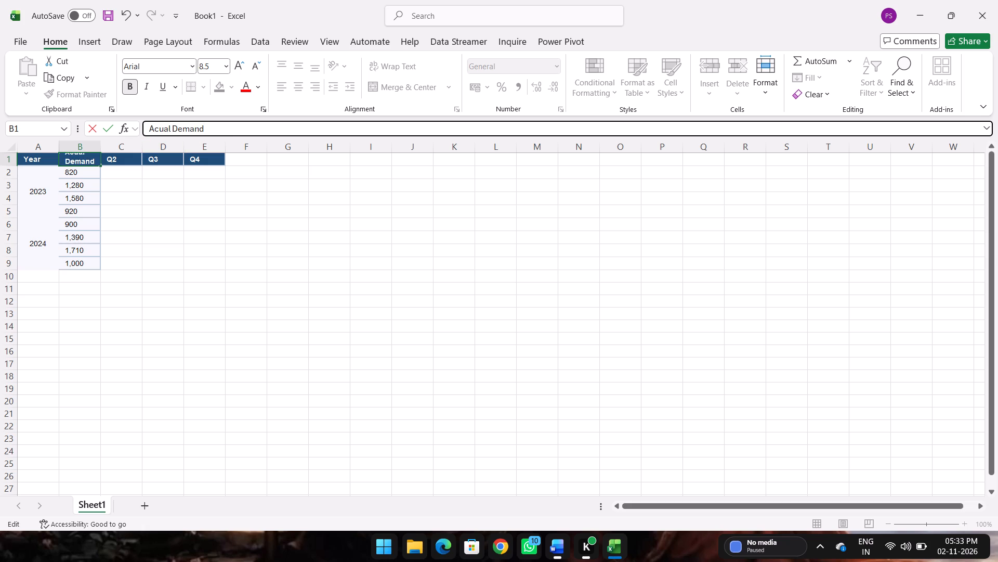
pyautogui.press('Return')
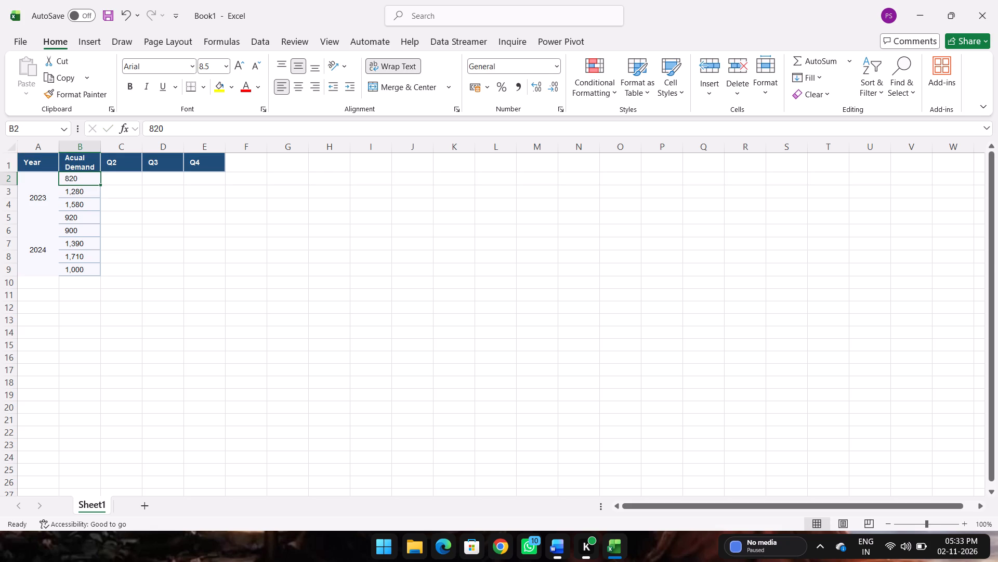
pyautogui.doubleClick(101, 143)
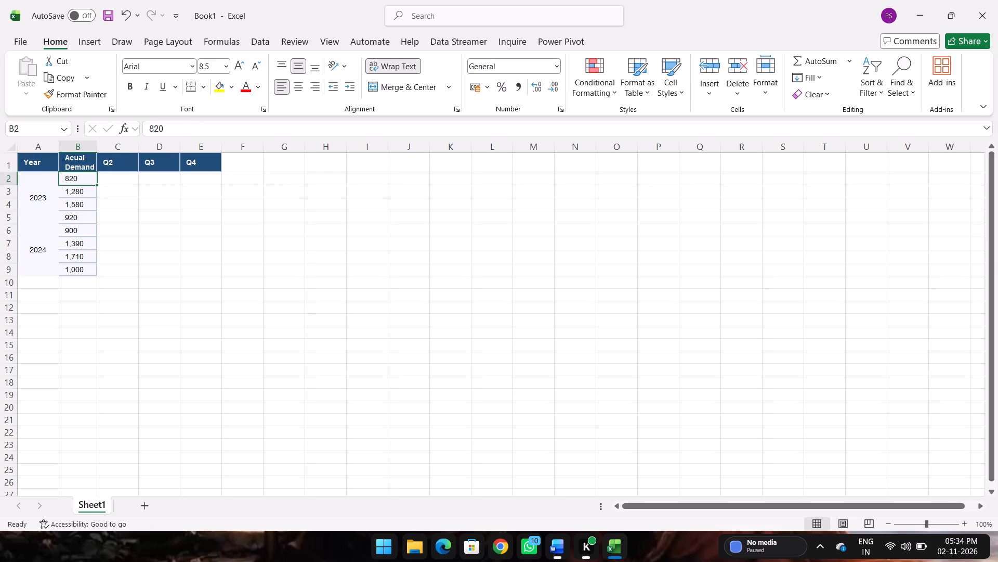
# Clear the leftover Q2, Q3 and Q4 header text from C1:E1.
pyautogui.click(123, 163)
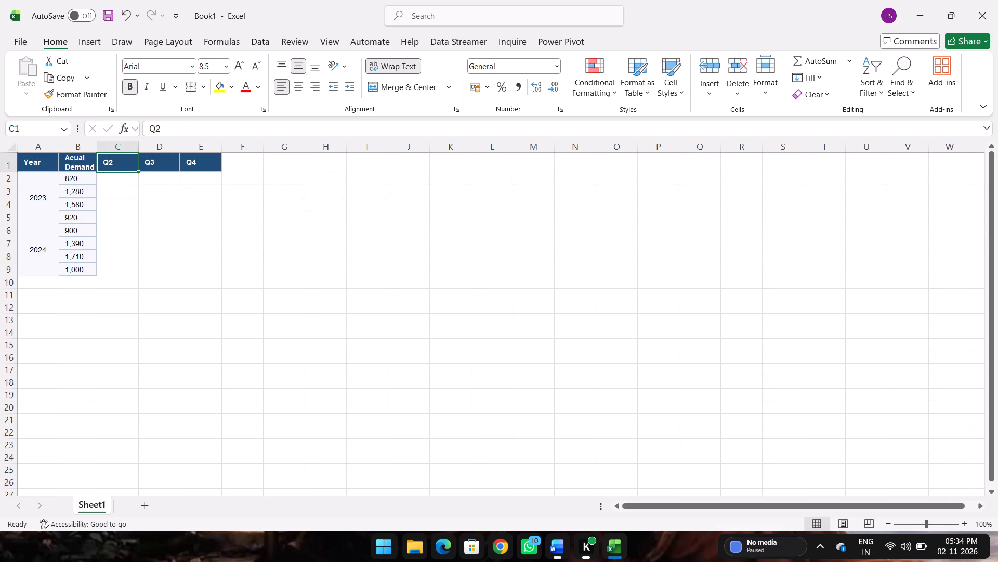
pyautogui.moveTo(212, 168); pyautogui.dragTo(119, 160)
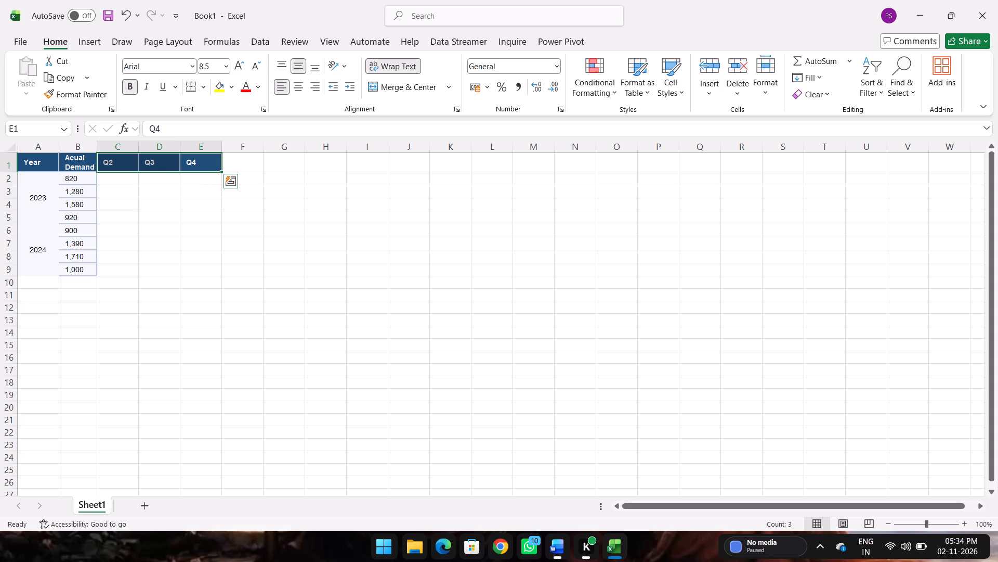
pyautogui.press('Delete')
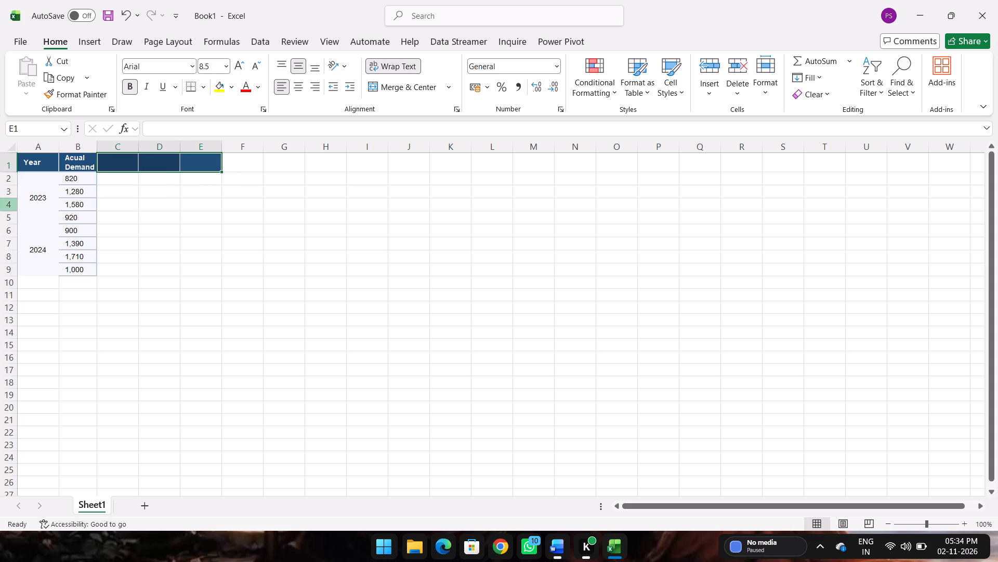
# Move the whole demand column from column B to column C, leaving column B empty.
pyautogui.click(85, 145)
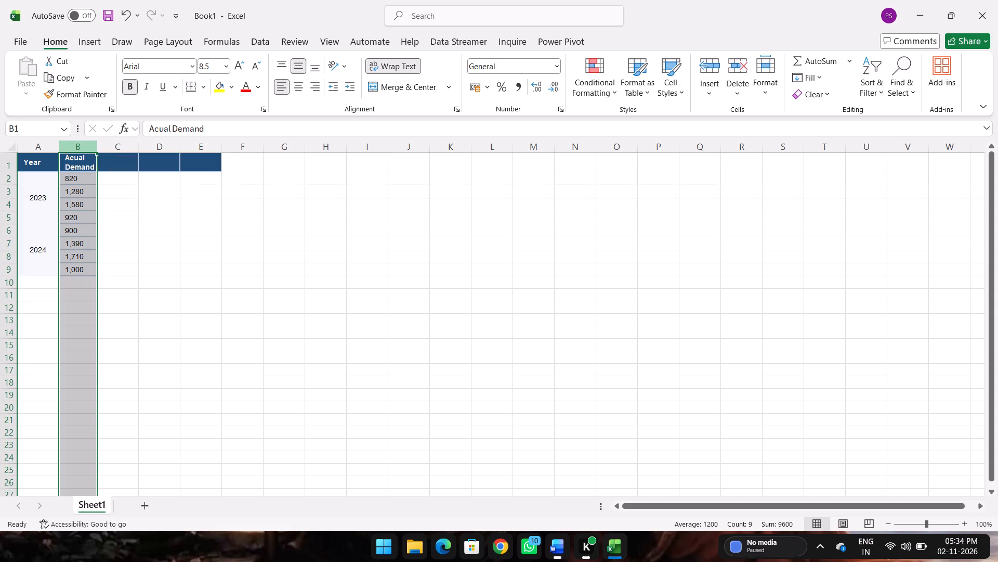
pyautogui.rightClick(83, 147)
pyautogui.click(119, 179)
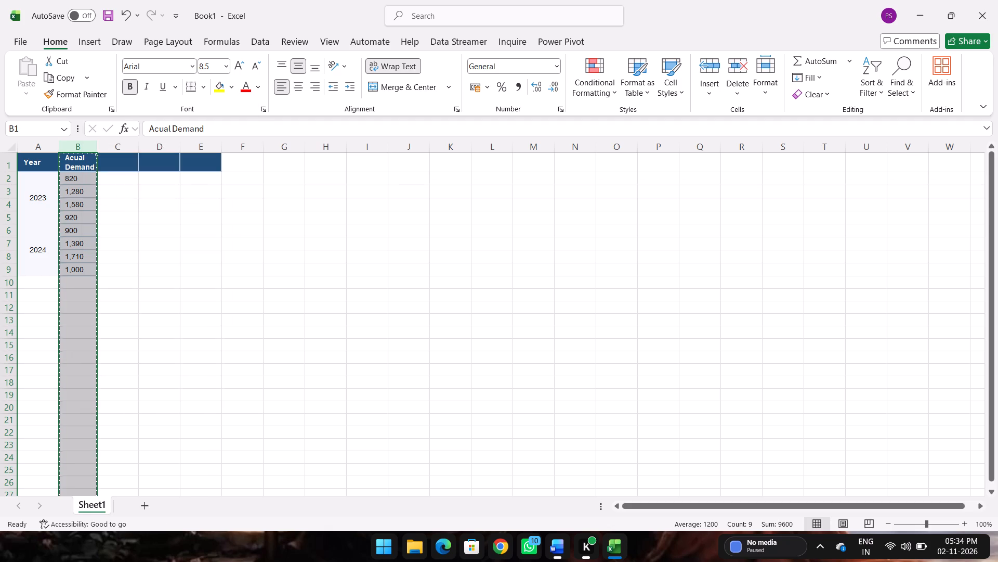
pyautogui.click(124, 147)
pyautogui.rightClick(124, 147)
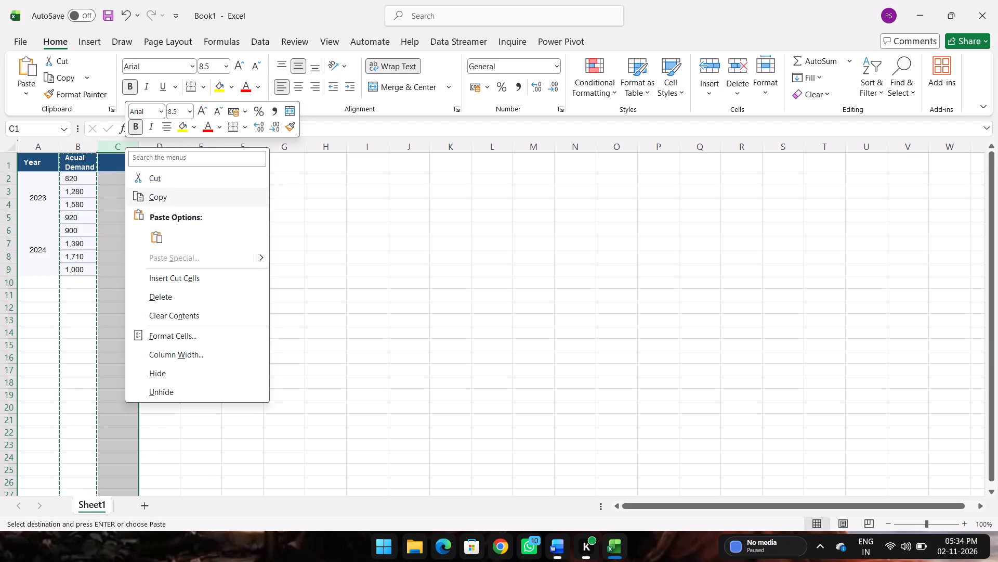
pyautogui.click(151, 226)
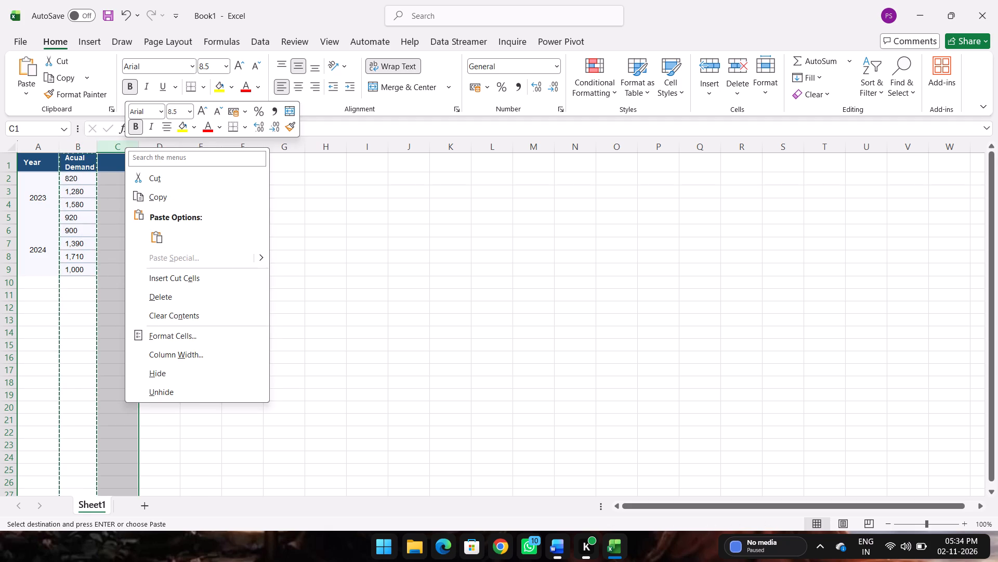
pyautogui.click(155, 237)
# Enter the header "Quarter" in cell B1.
pyautogui.click(90, 163)
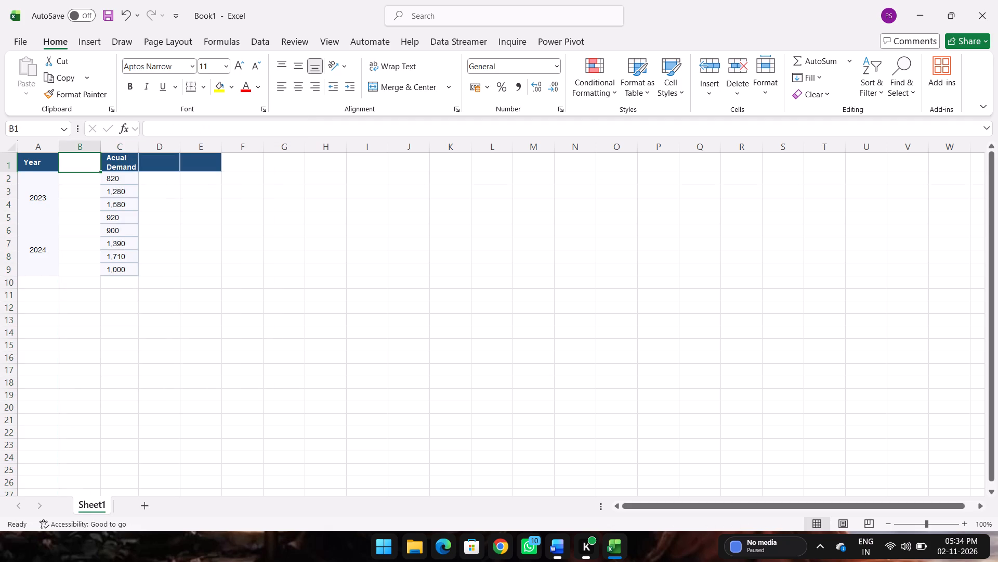
pyautogui.hotkey('shift', 'q')
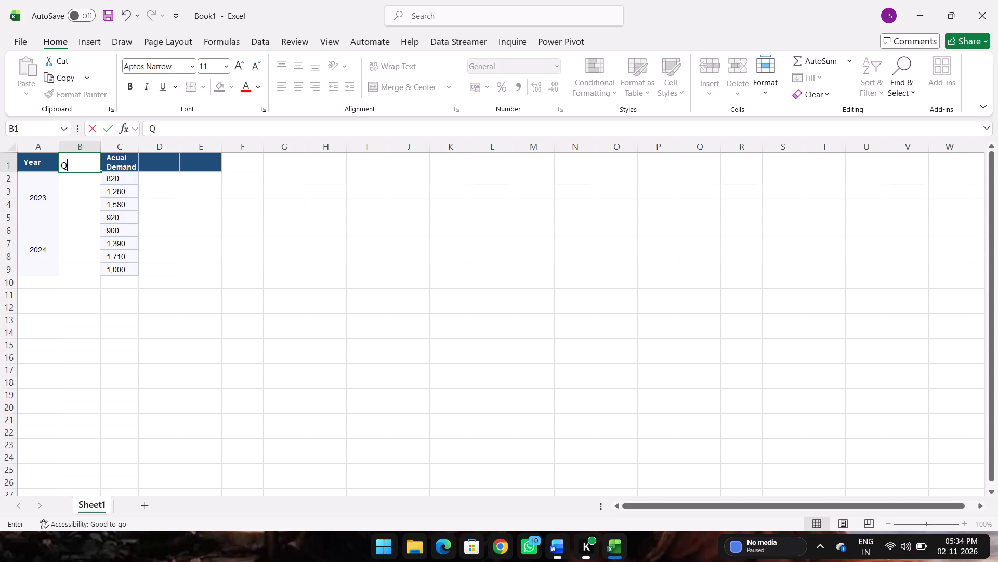
pyautogui.write('uater')
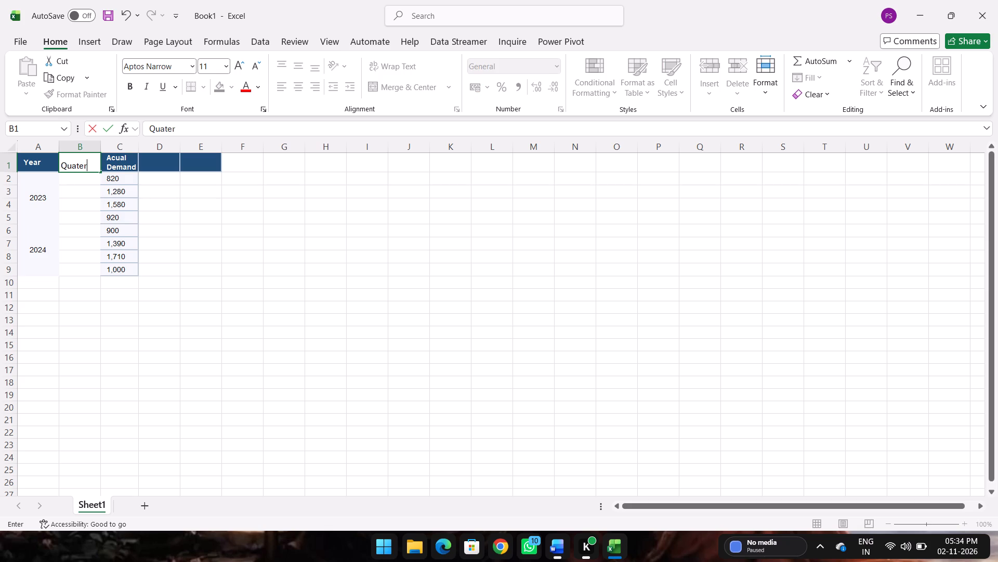
pyautogui.press('Return')
# Fill in the 2023 quarter numbers 1, 2, 3 and 4 in cells B2 to B5.
pyautogui.click(87, 184)
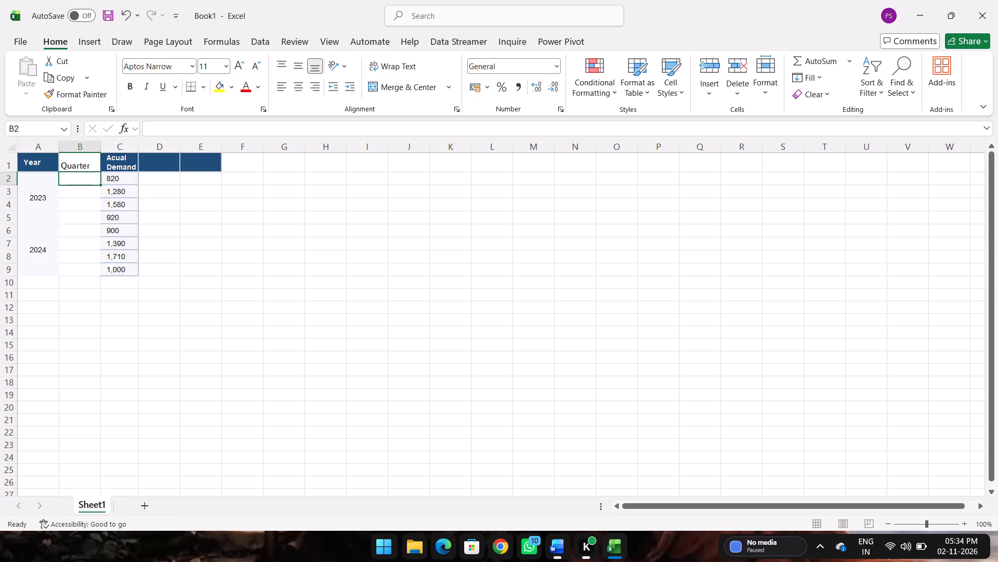
pyautogui.press('1')
pyautogui.press('2')
pyautogui.press('BackSpace')
pyautogui.press('Return')
pyautogui.press('2')
pyautogui.press('Return')
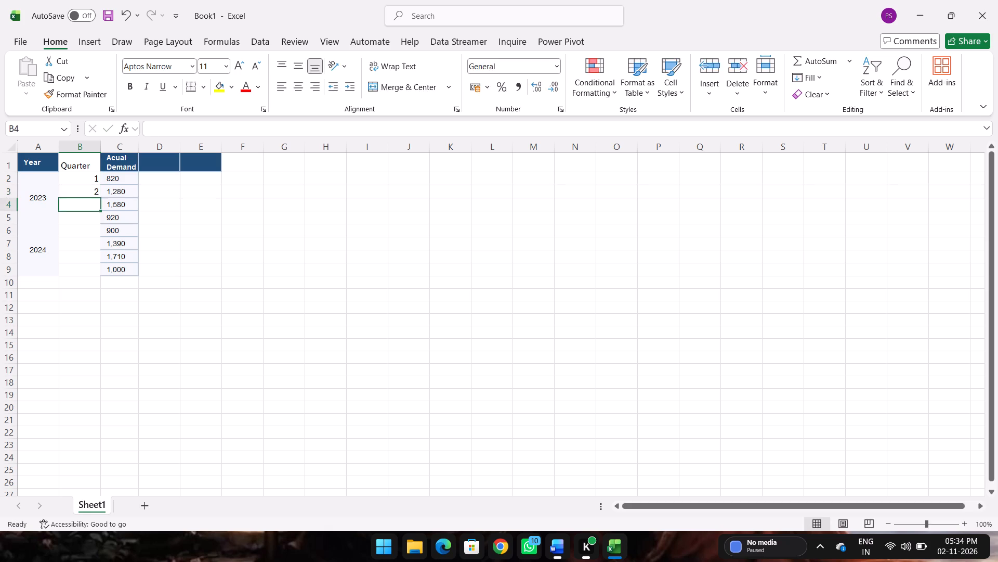
pyautogui.press('3')
pyautogui.press('Return')
pyautogui.press('4')
pyautogui.press('Return')
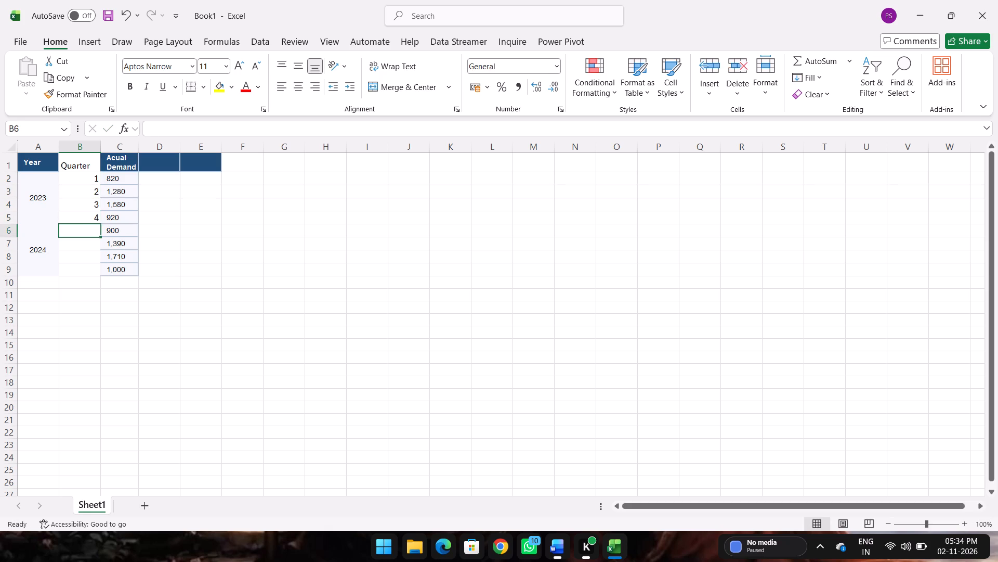
# Fill in the 2024 quarter numbers 1, 2, 3 and 4 in cells B6 to B9.
pyautogui.press('1')
pyautogui.press('Return')
pyautogui.write('23')
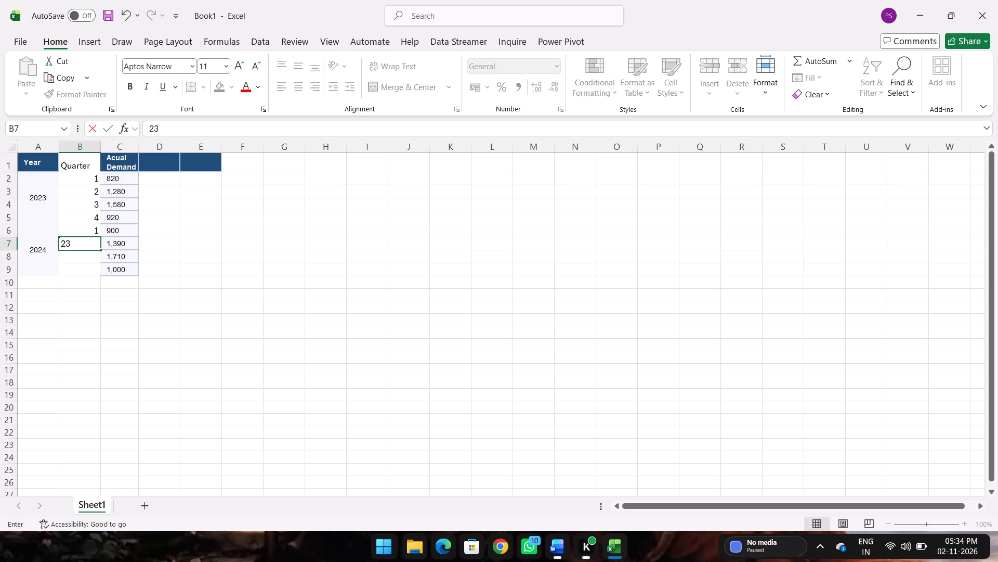
pyautogui.press('BackSpace')
pyautogui.press('Return')
pyautogui.press('3')
pyautogui.press('Return')
pyautogui.press('4')
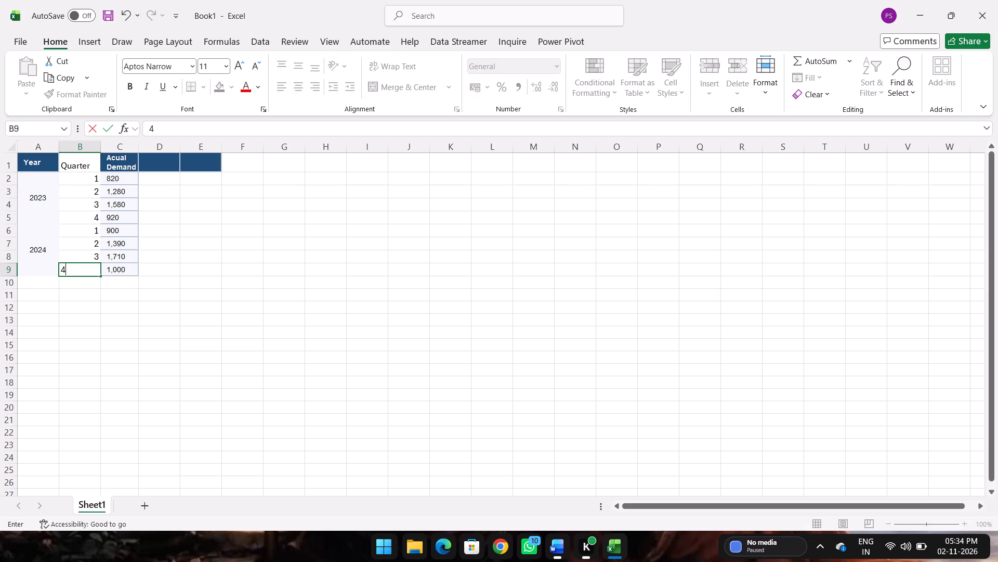
pyautogui.press('Return')
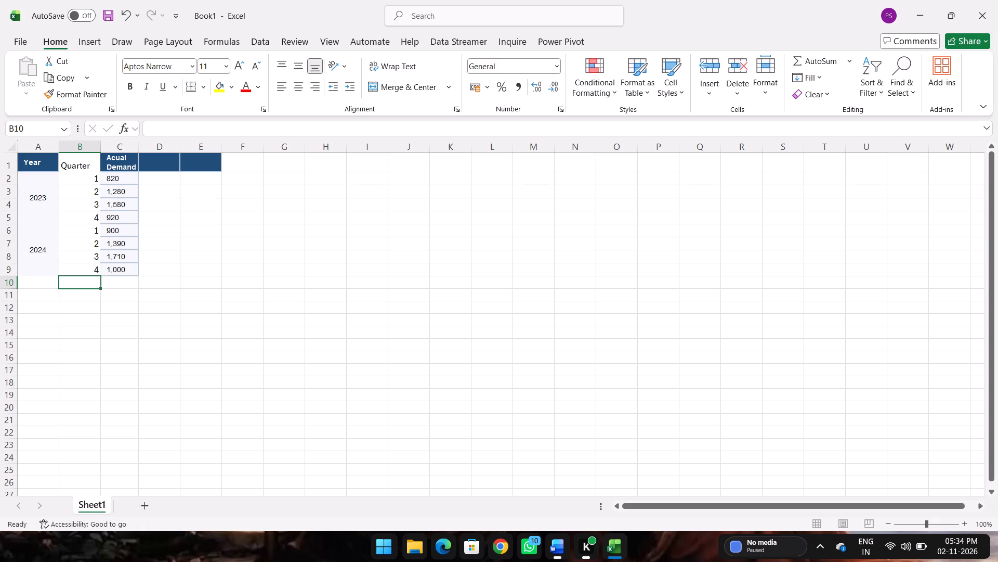
# Enter the header "Quarter Average" in cell D1, with its spelling corrected.
pyautogui.click(165, 168)
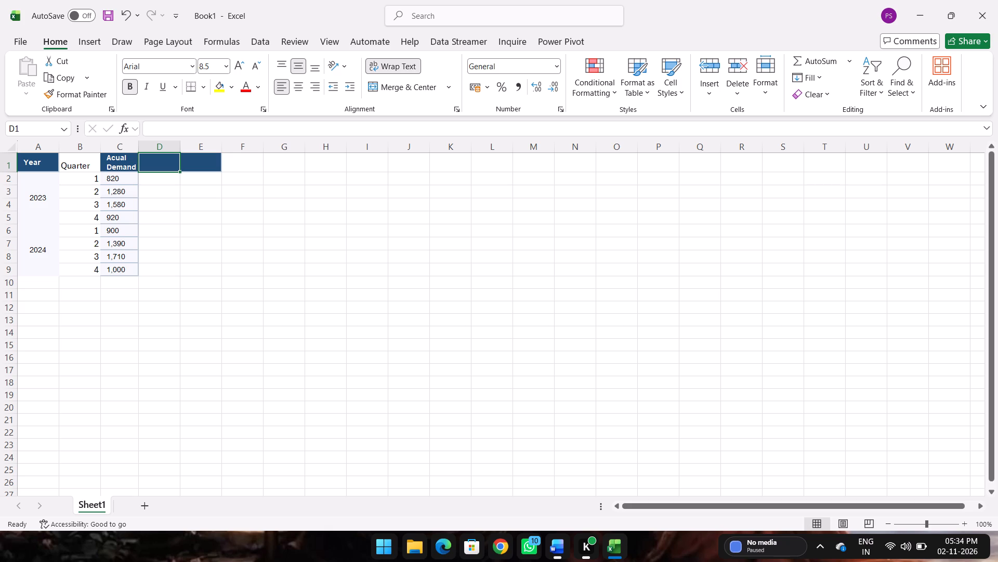
pyautogui.click(160, 172)
pyautogui.click(166, 165)
pyautogui.write('Quaretr')
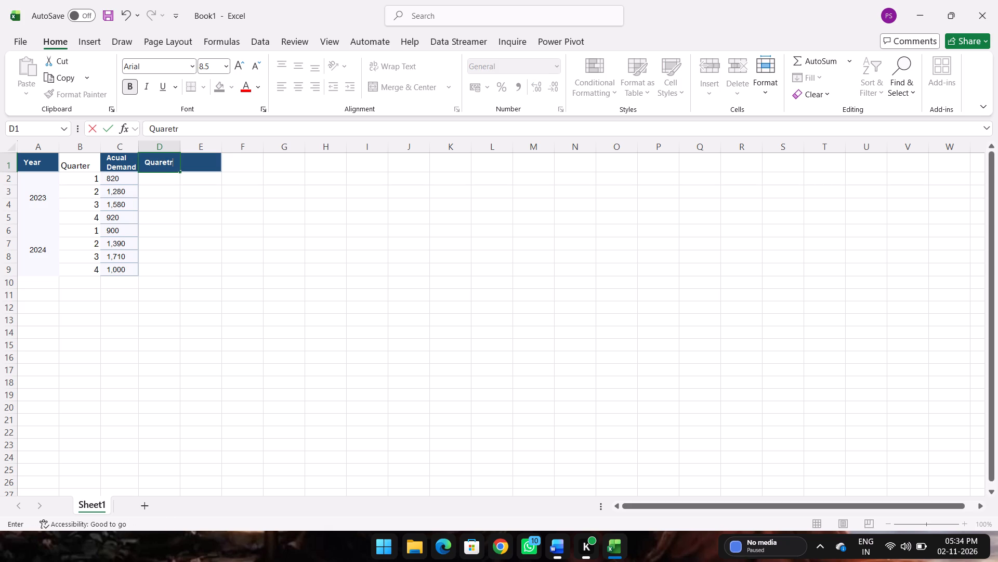
pyautogui.press('space')
pyautogui.write('Average')
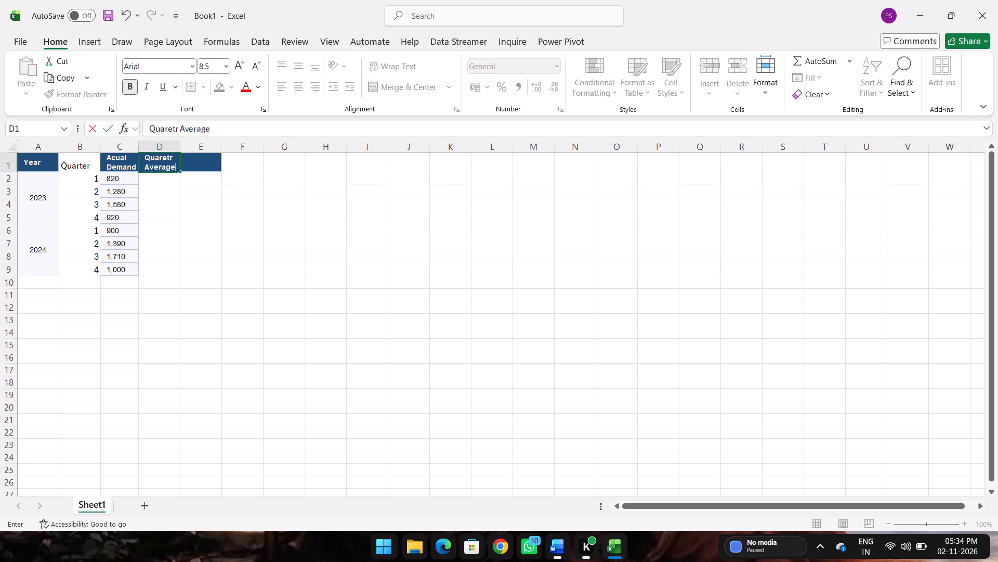
pyautogui.press('Return')
pyautogui.click(174, 161)
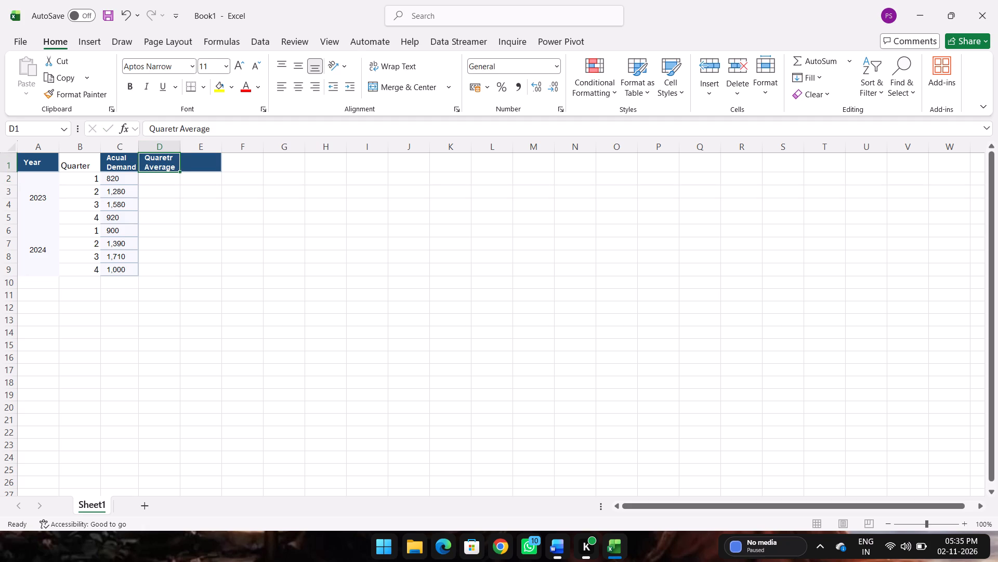
pyautogui.click(163, 159)
pyautogui.rightClick(162, 159)
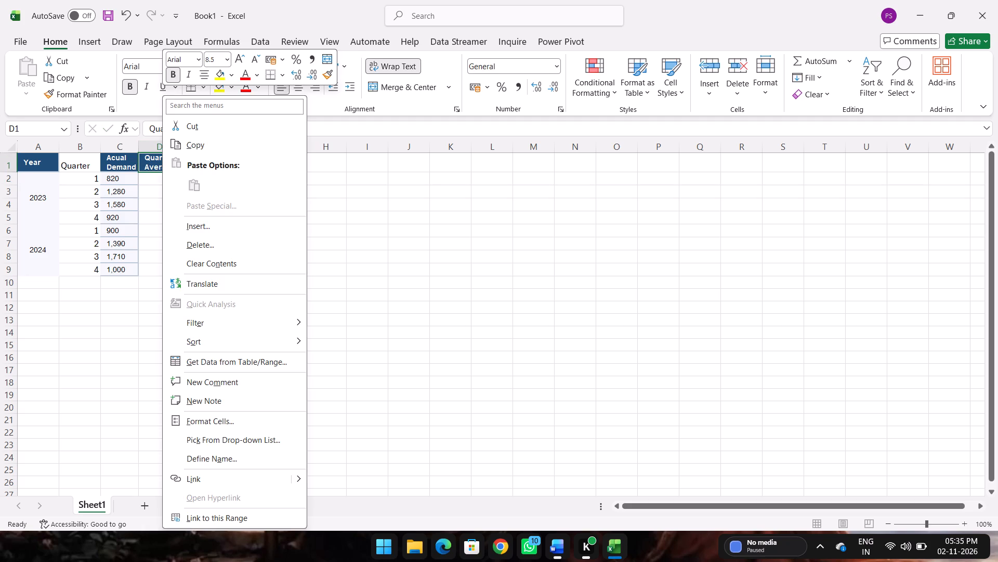
pyautogui.click(150, 155)
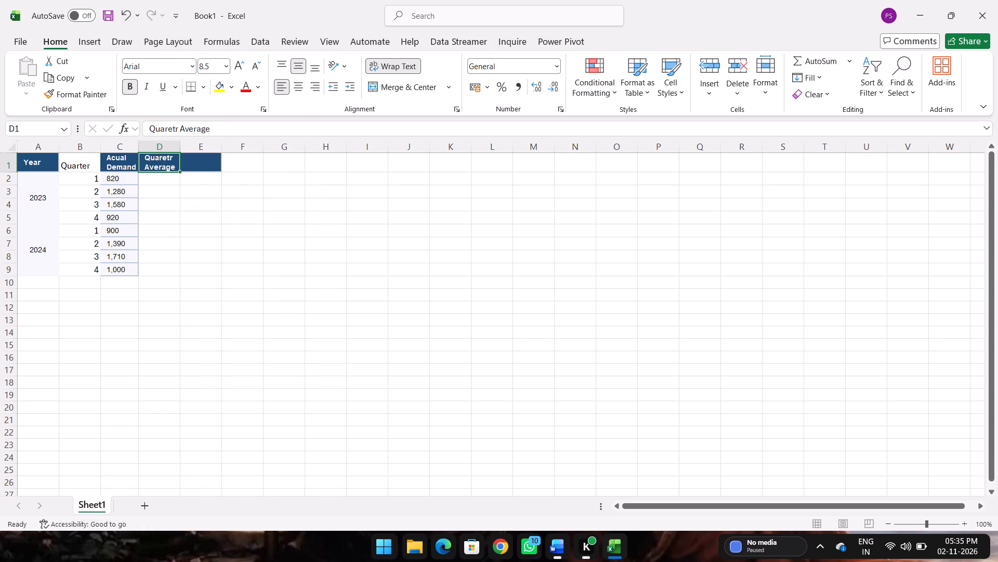
pyautogui.click(176, 127)
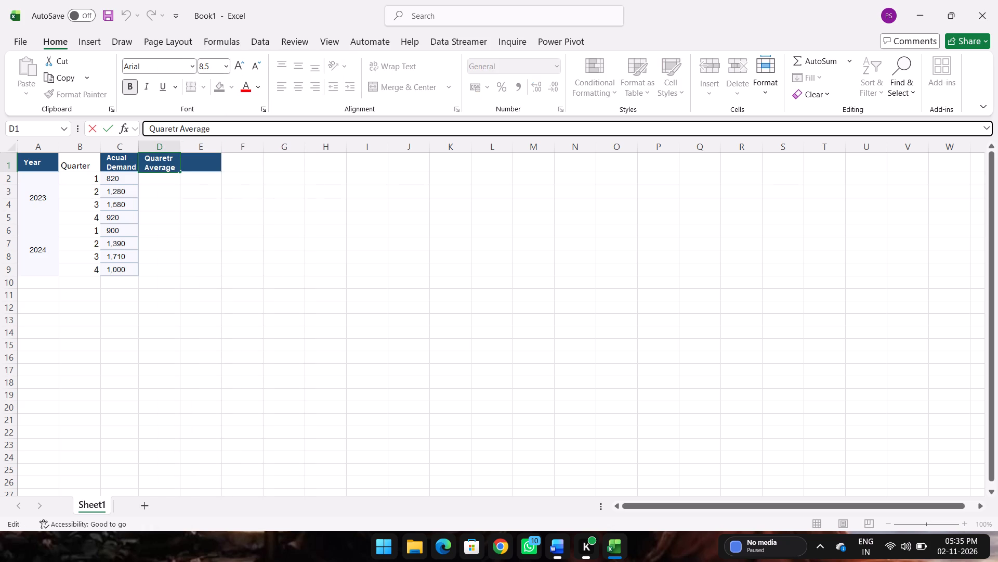
pyautogui.press('BackSpace')
pyautogui.press('BackSpace')
pyautogui.write('te')
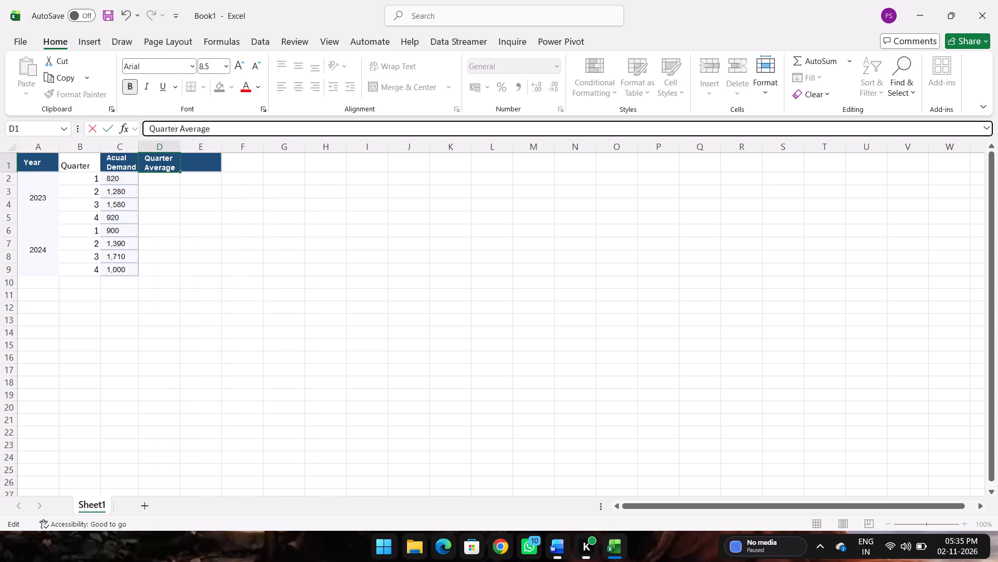
# Enter the formula =C2+C6/2 in cell D2 for the first quarter's average demand.
pyautogui.click(170, 179)
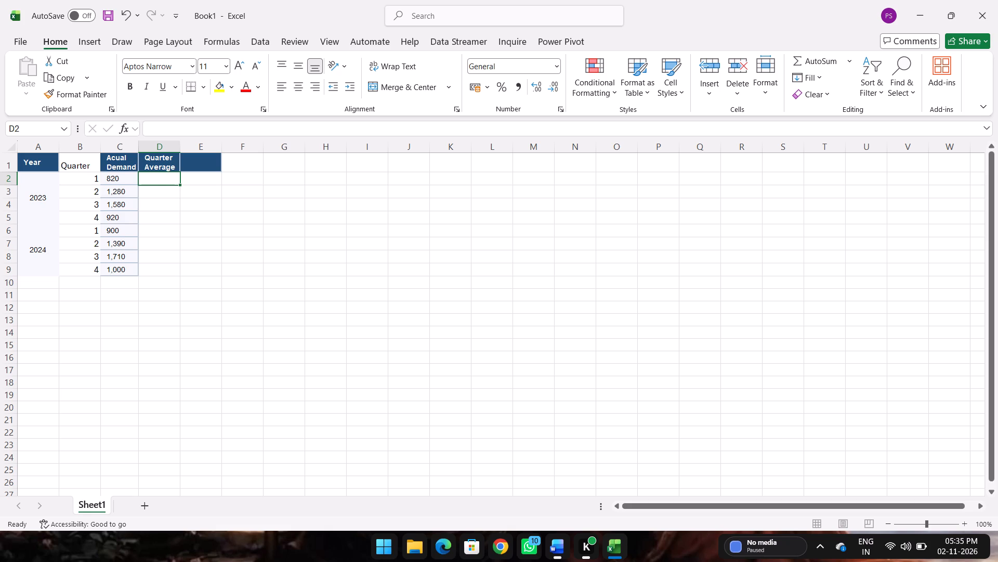
pyautogui.press('=')
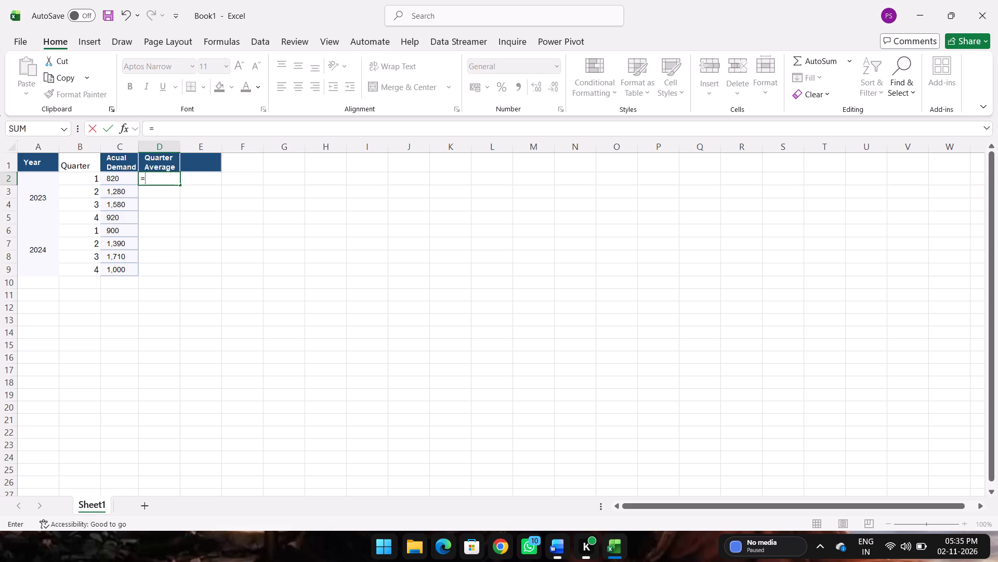
pyautogui.click(128, 176)
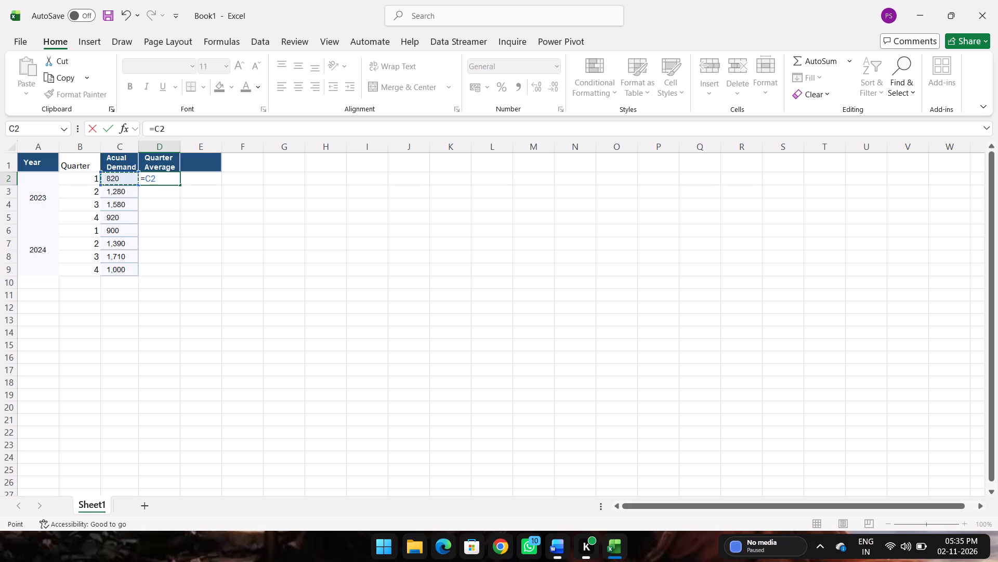
pyautogui.press('=')
pyautogui.press('BackSpace')
pyautogui.press('+')
pyautogui.click(122, 234)
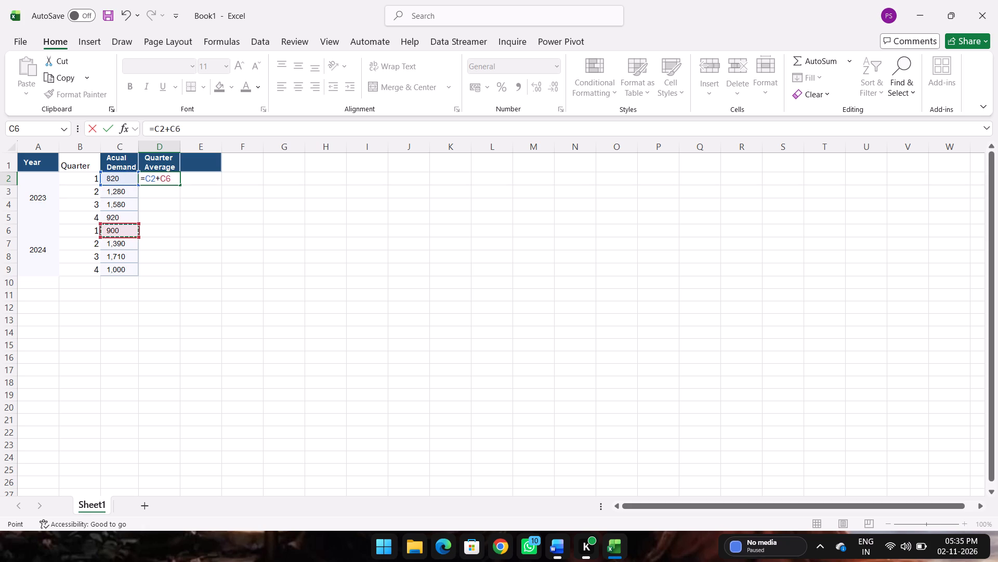
pyautogui.press('/')
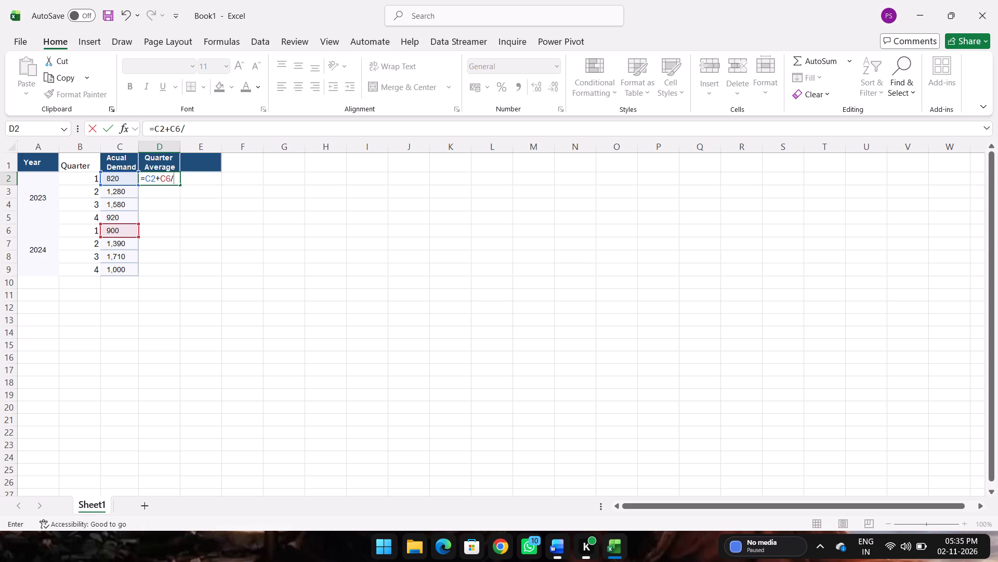
pyautogui.press('2')
pyautogui.press('Return')
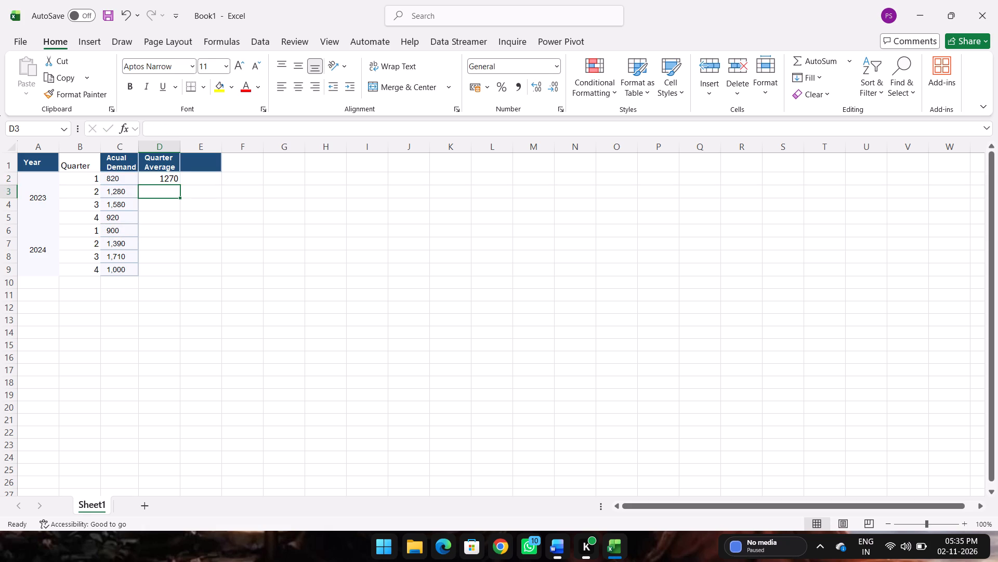
# Correct the formula in cell D2 to =(C2+C6)/2 by bracketing the sum of the two demands.
pyautogui.click(166, 178)
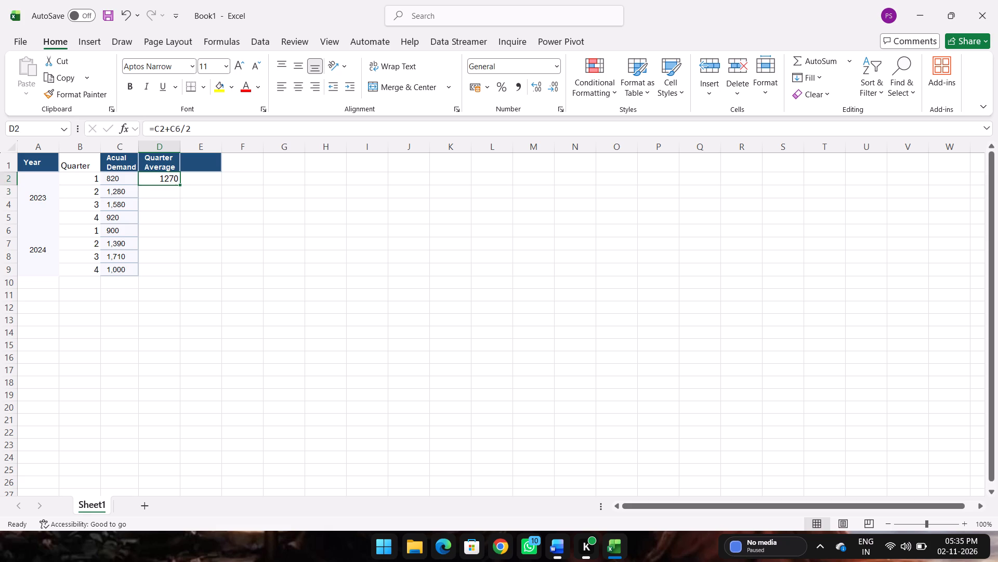
pyautogui.click(208, 129)
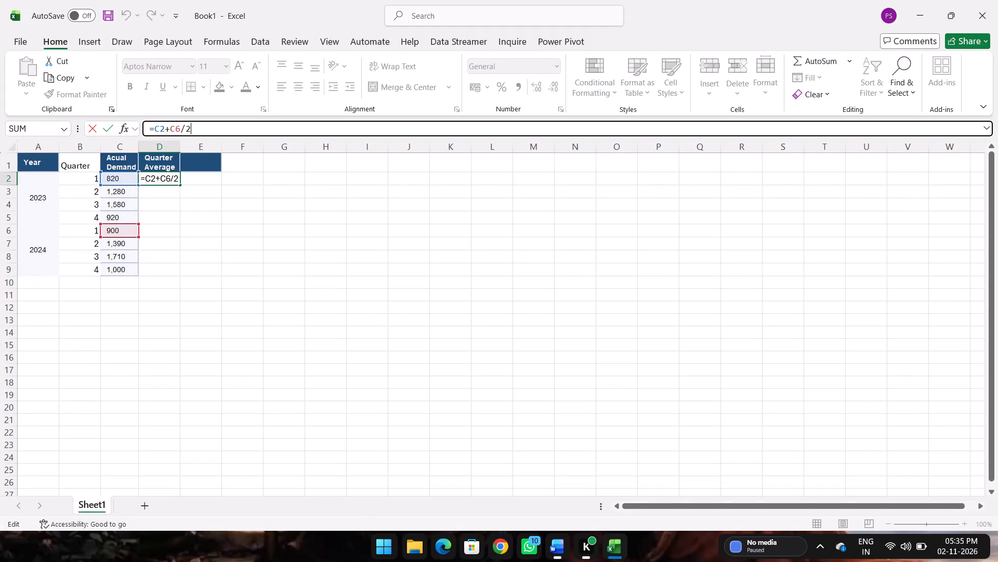
pyautogui.press('Return')
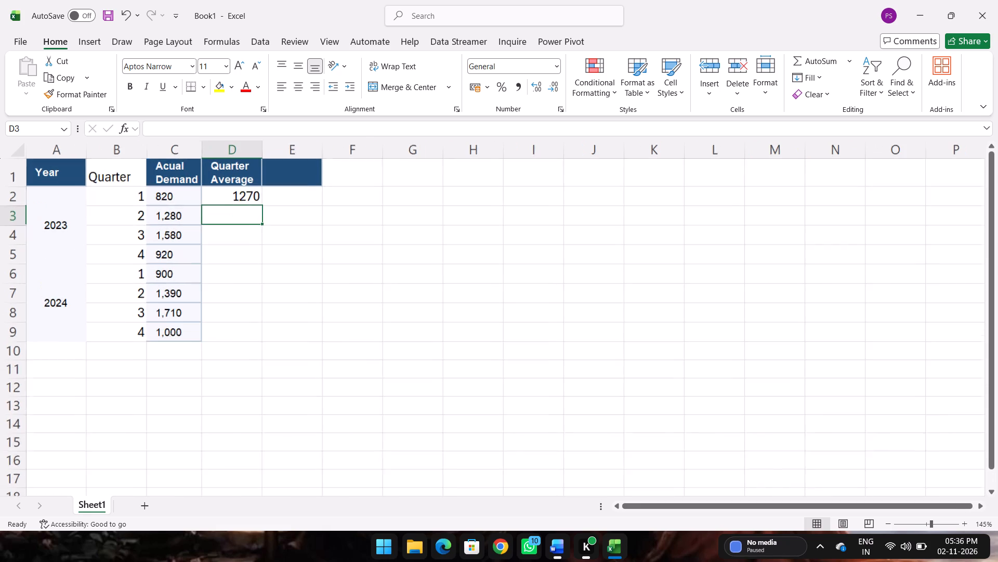
pyautogui.click(237, 204)
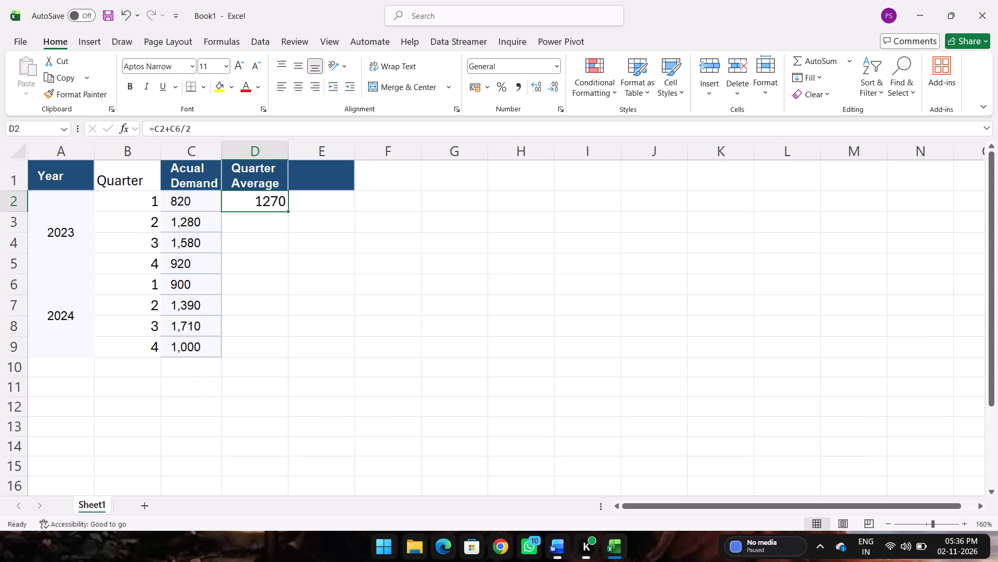
pyautogui.click(215, 128)
pyautogui.click(181, 128)
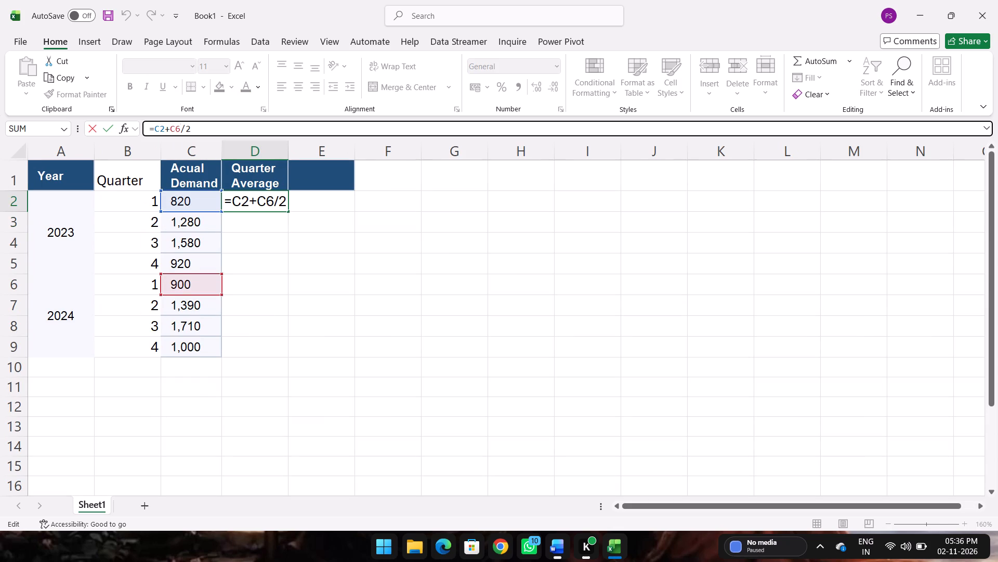
pyautogui.press('Left')
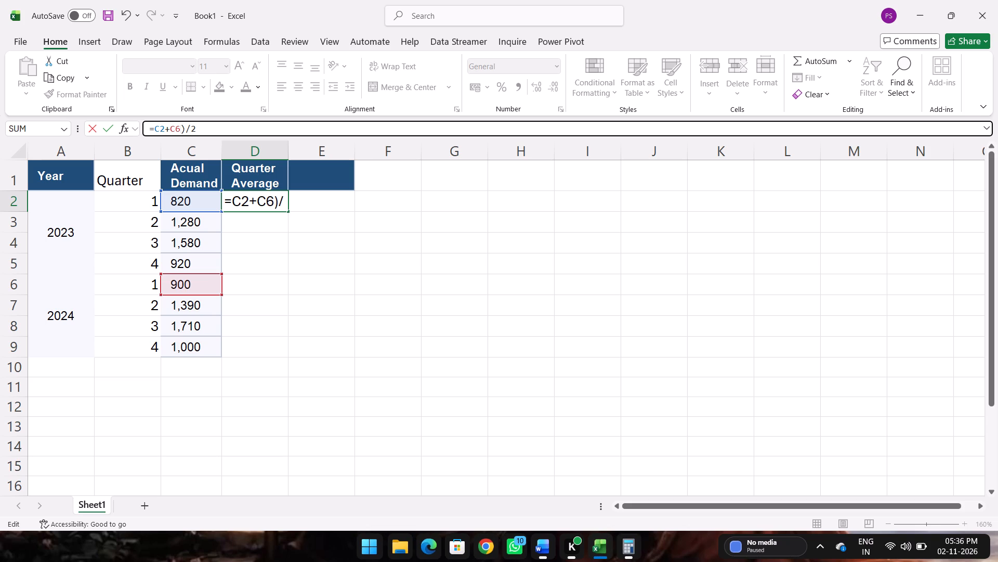
pyautogui.press('Left')
pyautogui.press('Left')
pyautogui.press('Left')
pyautogui.press('Left')
pyautogui.press('Left')
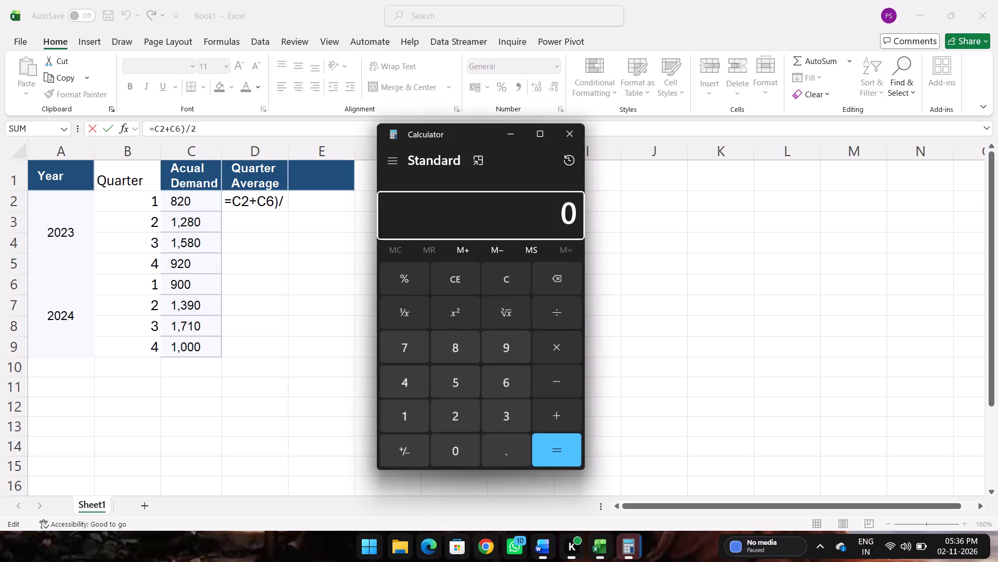
pyautogui.click(580, 130)
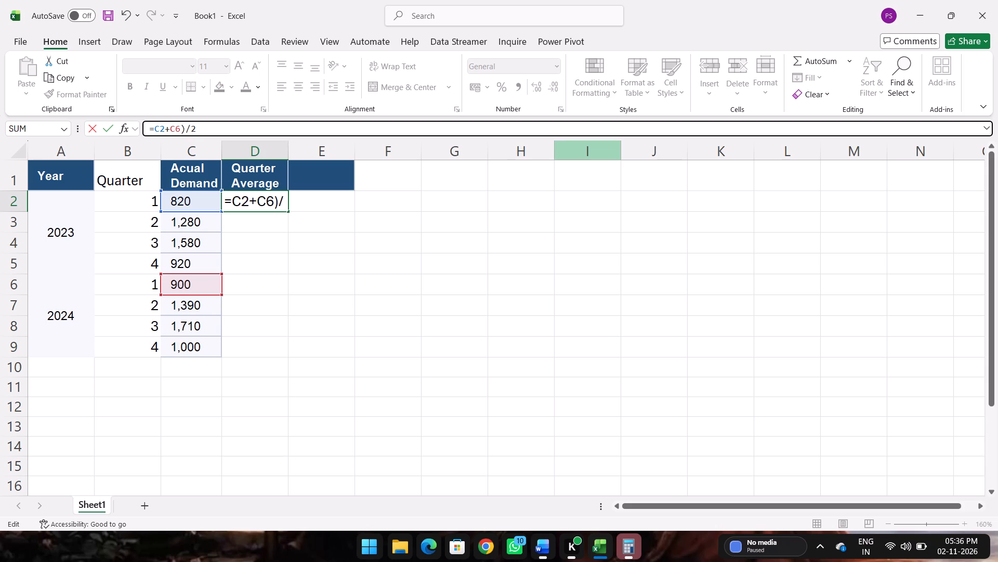
pyautogui.press('Left')
pyautogui.hotkey('shift', '(')
pyautogui.press('Return')
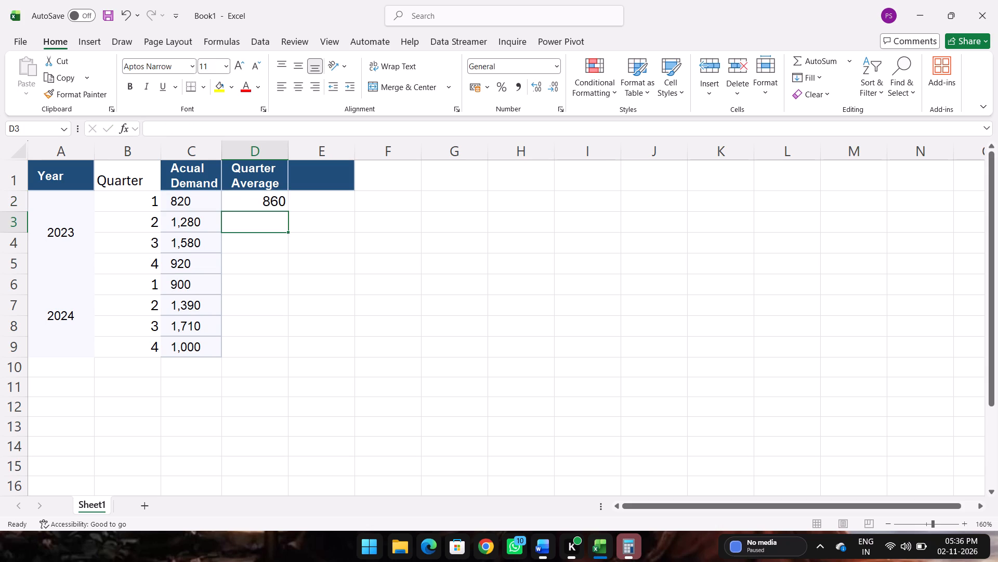
# Fill the quarter average formula down from cell D2 through cell D5.
pyautogui.click(269, 197)
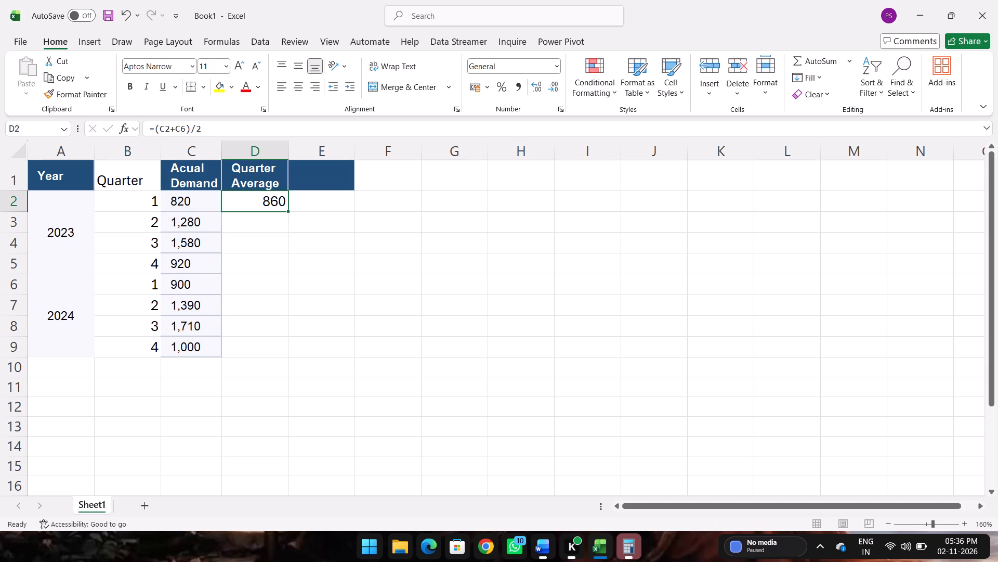
pyautogui.moveTo(287, 211); pyautogui.dragTo(293, 278)
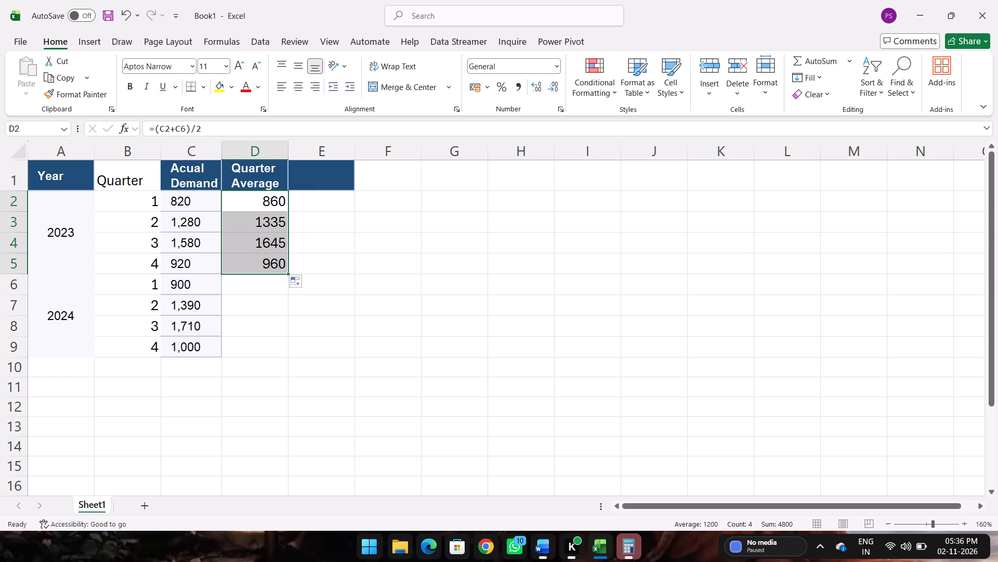
# Check the cell references in the copied quarter average formulas in cells D3 to D5.
pyautogui.click(256, 231)
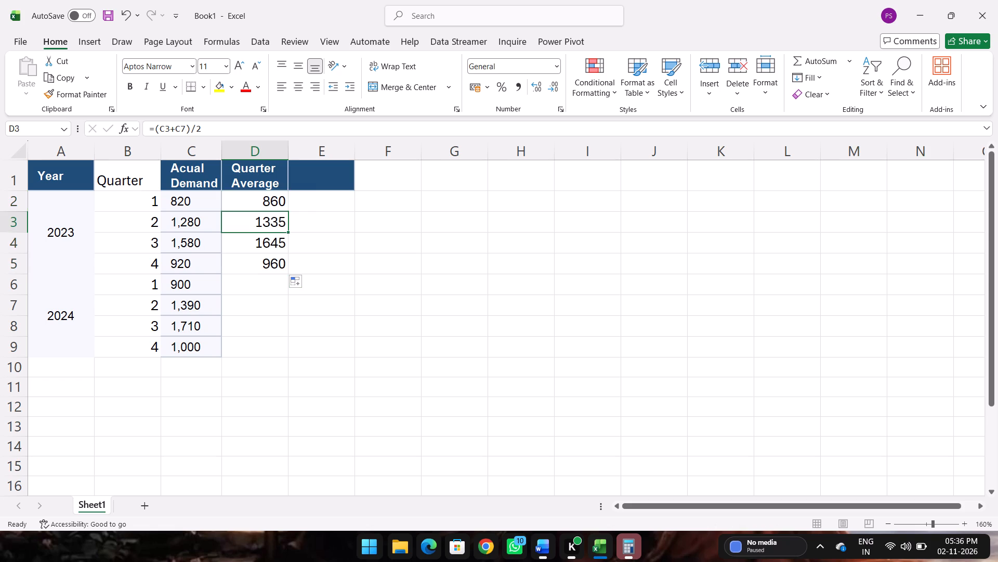
pyautogui.click(275, 247)
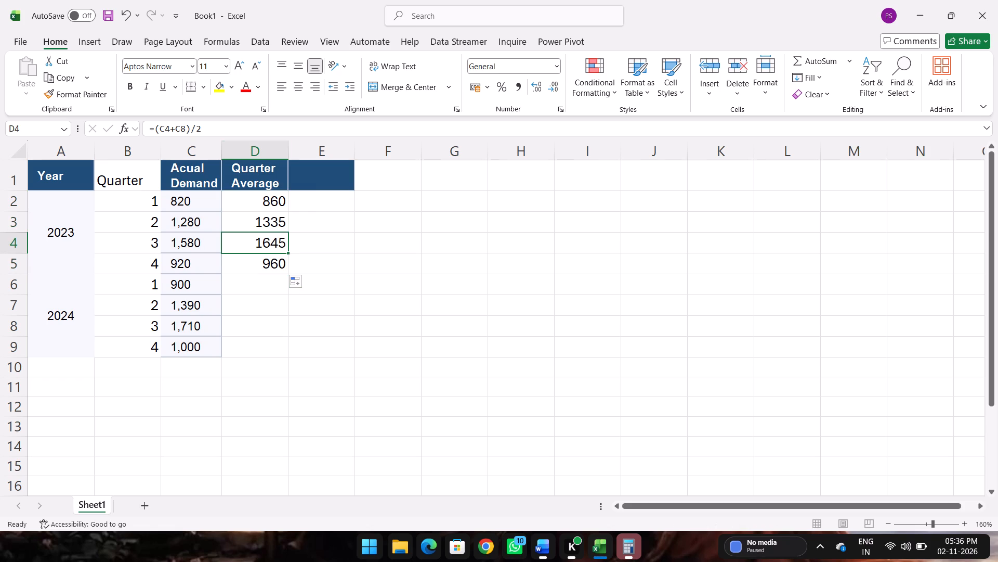
pyautogui.click(237, 133)
pyautogui.click(251, 263)
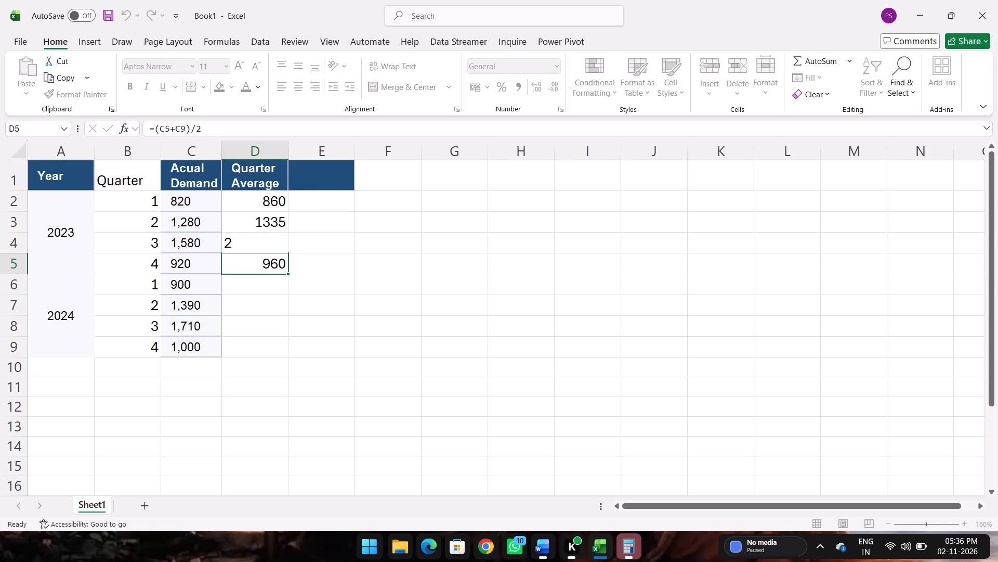
pyautogui.click(248, 131)
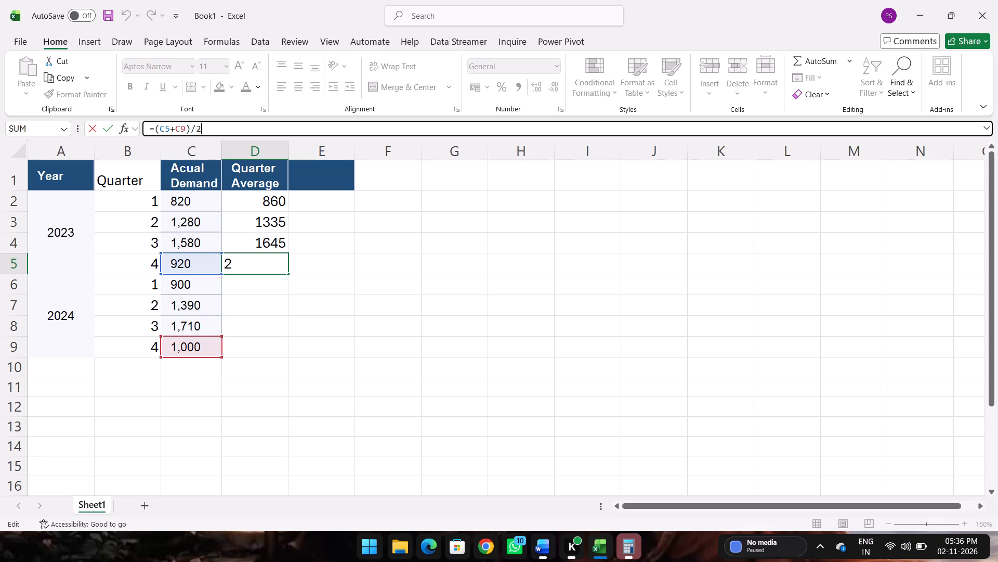
pyautogui.click(323, 186)
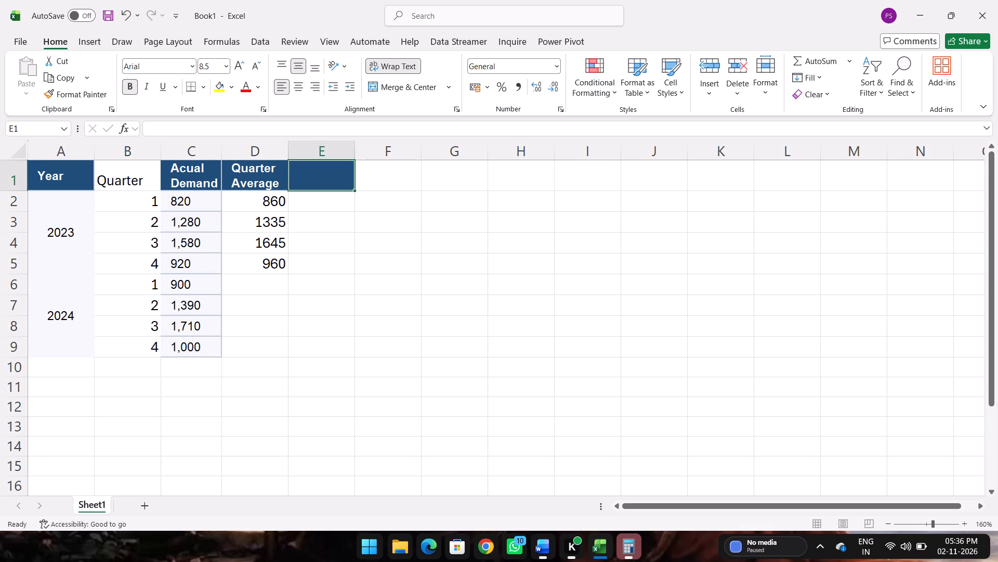
# Enter the heading Seasonal in cell E1, without trailing spaces.
pyautogui.hotkey('shift', 's')
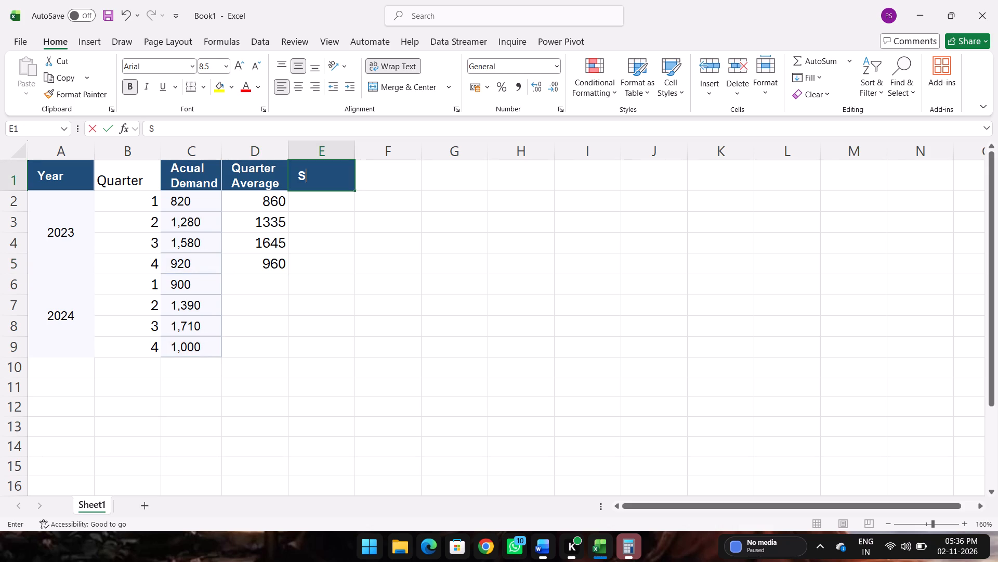
pyautogui.write('ea')
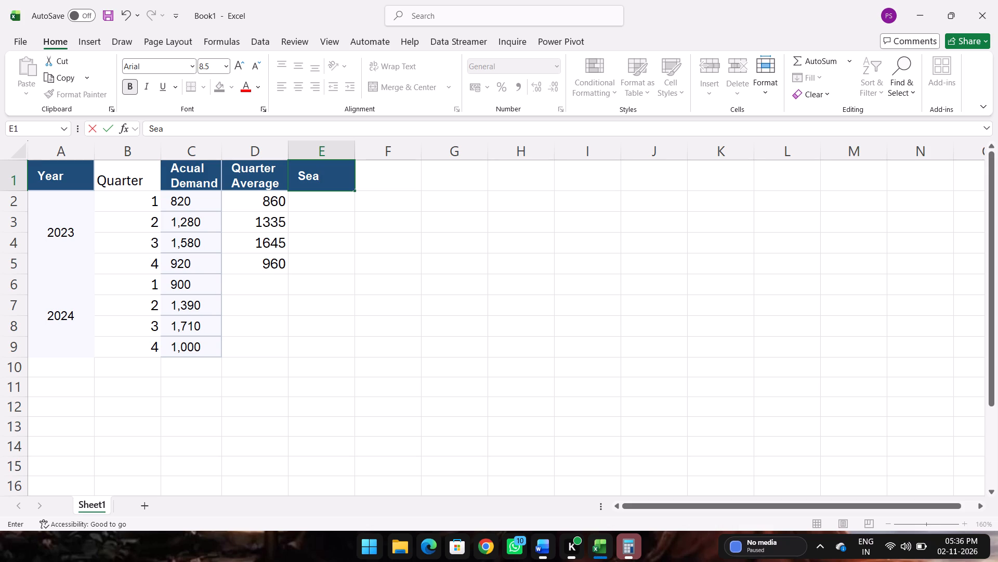
pyautogui.write('sonal')
pyautogui.press('space')
pyautogui.press('space')
pyautogui.press('space')
pyautogui.press('space')
pyautogui.press('space')
pyautogui.press('space')
pyautogui.press('space')
pyautogui.press('space')
pyautogui.press('space')
pyautogui.press('space')
pyautogui.press('space')
pyautogui.press('space')
pyautogui.press('space')
pyautogui.press('space')
pyautogui.press('space')
pyautogui.press('space')
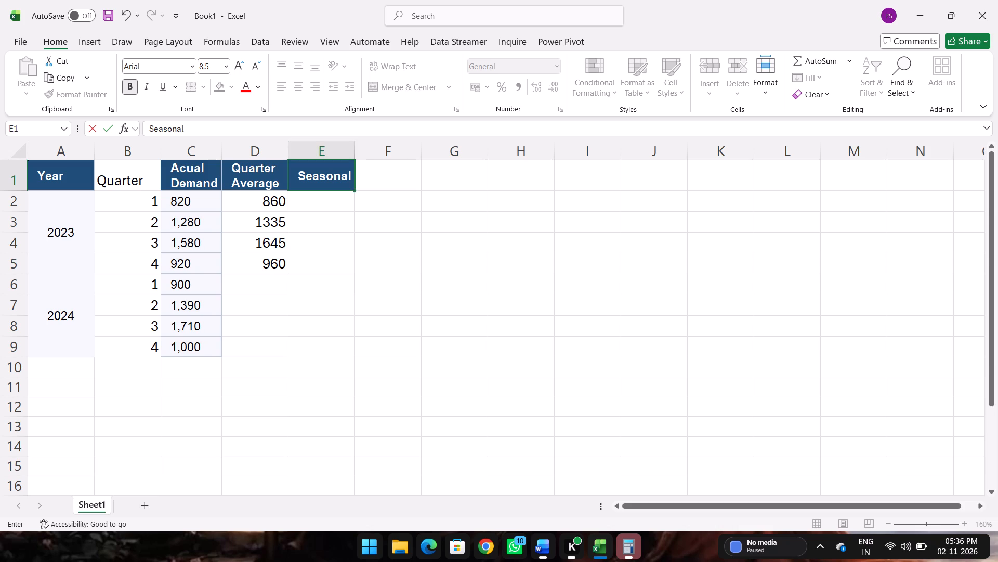
pyautogui.click(286, 130)
pyautogui.press('BackSpace')
pyautogui.press('BackSpace')
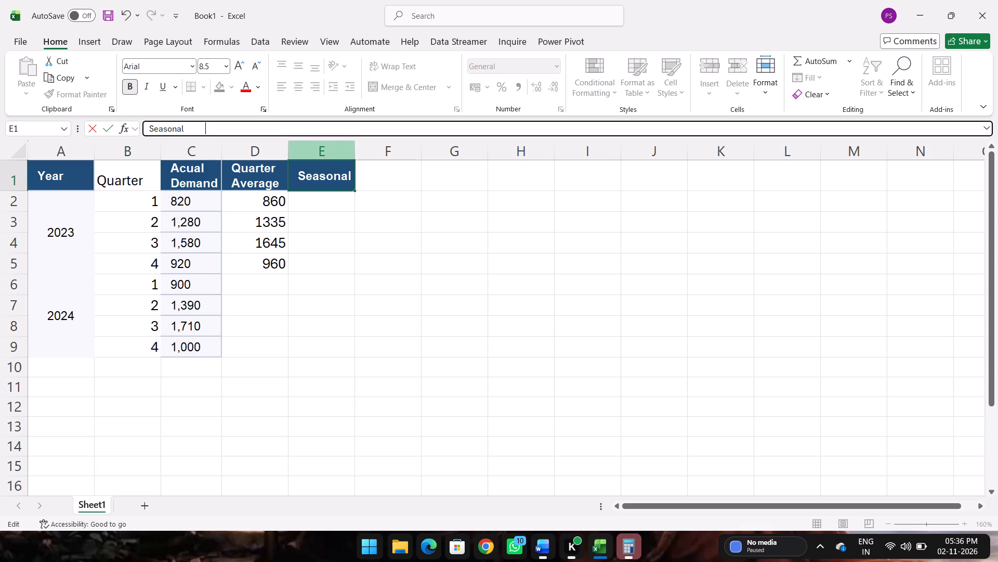
pyautogui.press('BackSpace')
pyautogui.press('BackSpace')
pyautogui.press('BackSpace')
pyautogui.press('BackSpace')
pyautogui.press('BackSpace')
pyautogui.press('BackSpace')
pyautogui.press('BackSpace')
pyautogui.press('BackSpace')
pyautogui.press('BackSpace')
pyautogui.press('BackSpace')
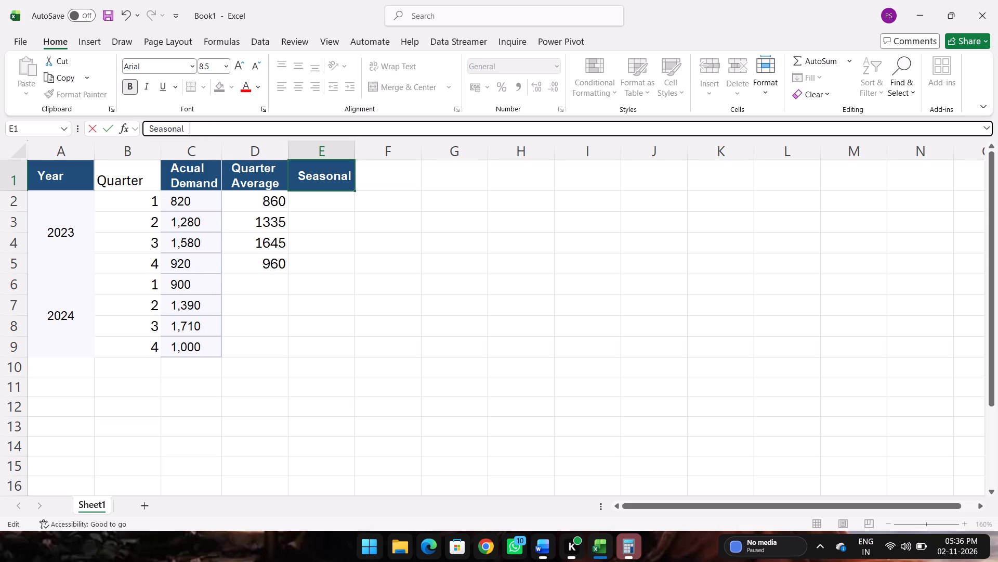
pyautogui.press('BackSpace')
pyautogui.press('BackSpace')
pyautogui.press('BackSpace')
pyautogui.click(323, 197)
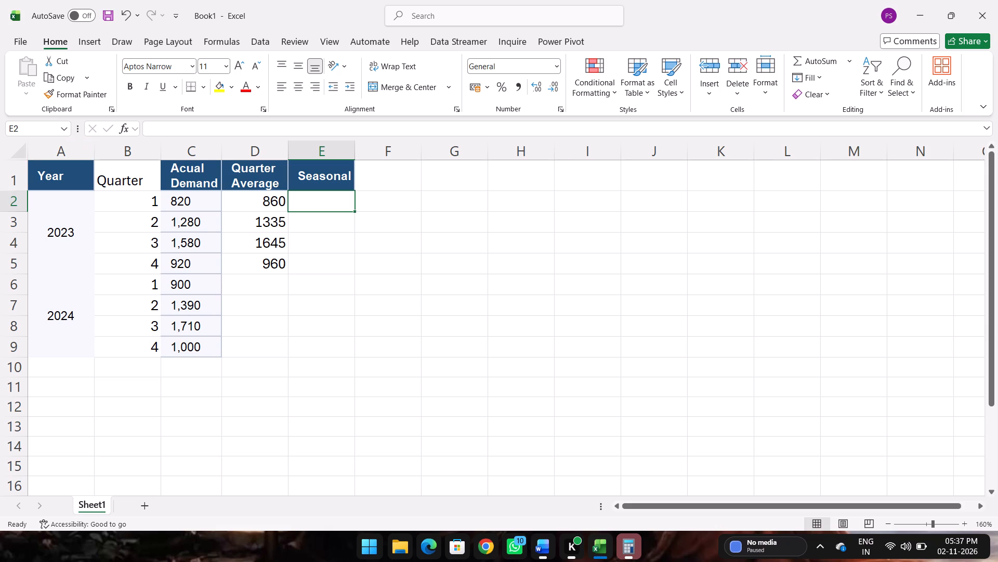
# Centre the headings in A1:E1 horizontally and turn off their text wrapping.
pyautogui.moveTo(67, 177); pyautogui.dragTo(327, 176)
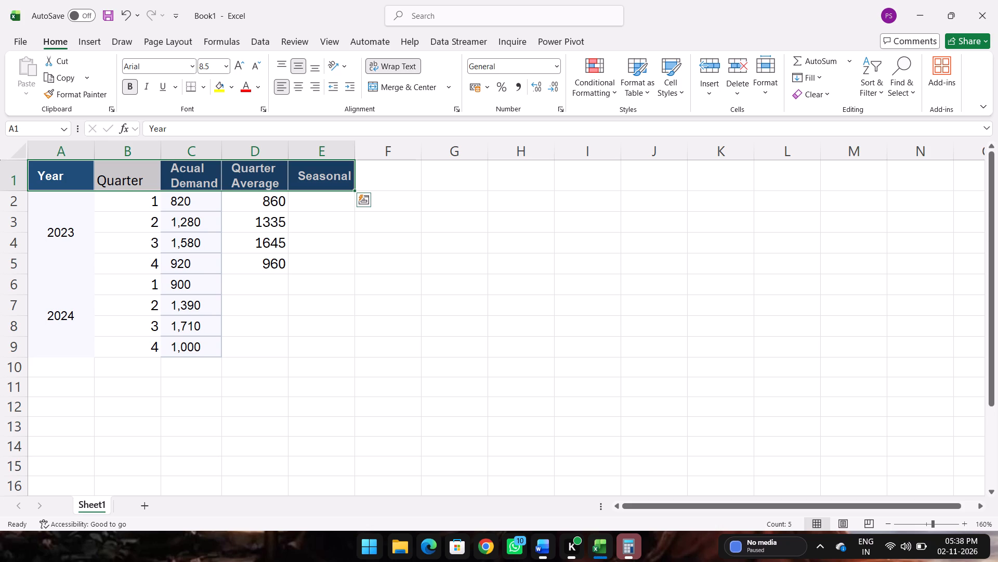
pyautogui.click(412, 175)
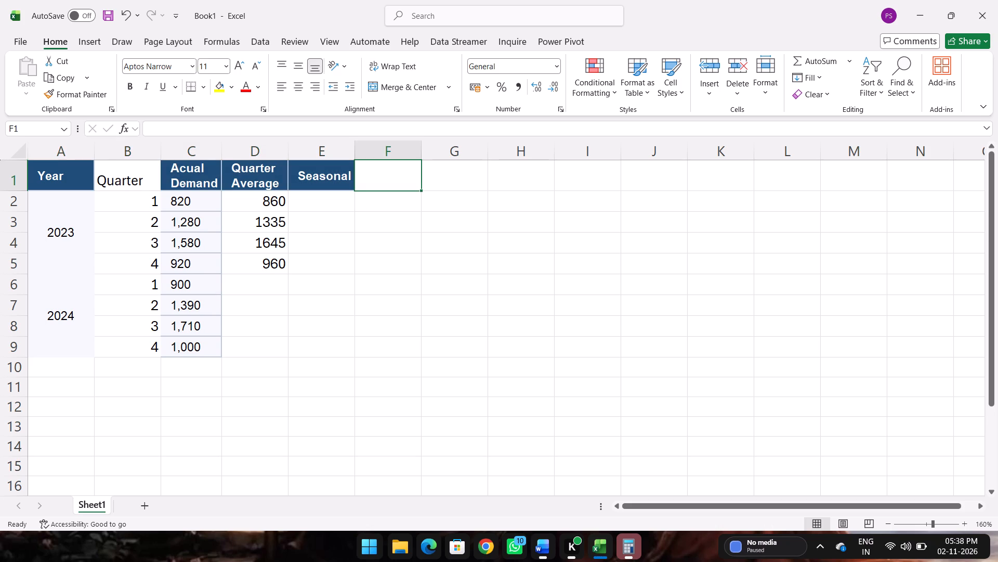
pyautogui.moveTo(54, 183); pyautogui.dragTo(339, 172)
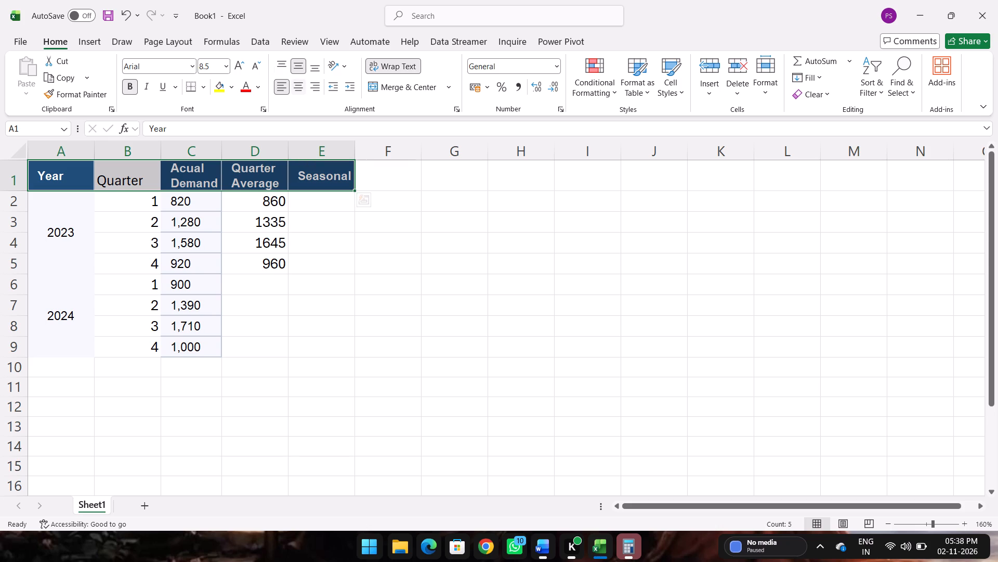
pyautogui.click(296, 85)
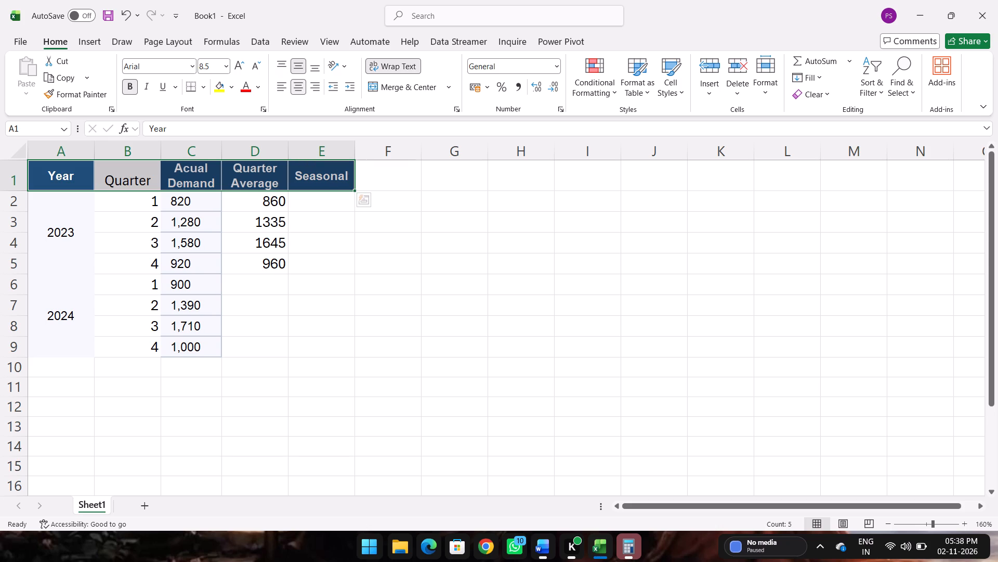
pyautogui.click(394, 64)
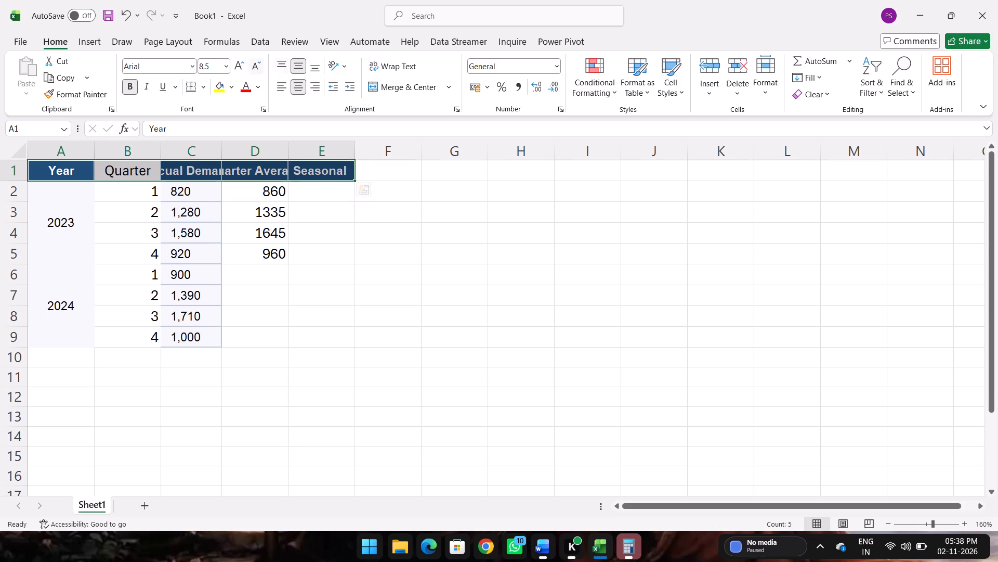
# Autofit the widths of the Quarter, Acual Demand and Quarter Average columns to their contents.
pyautogui.doubleClick(223, 150)
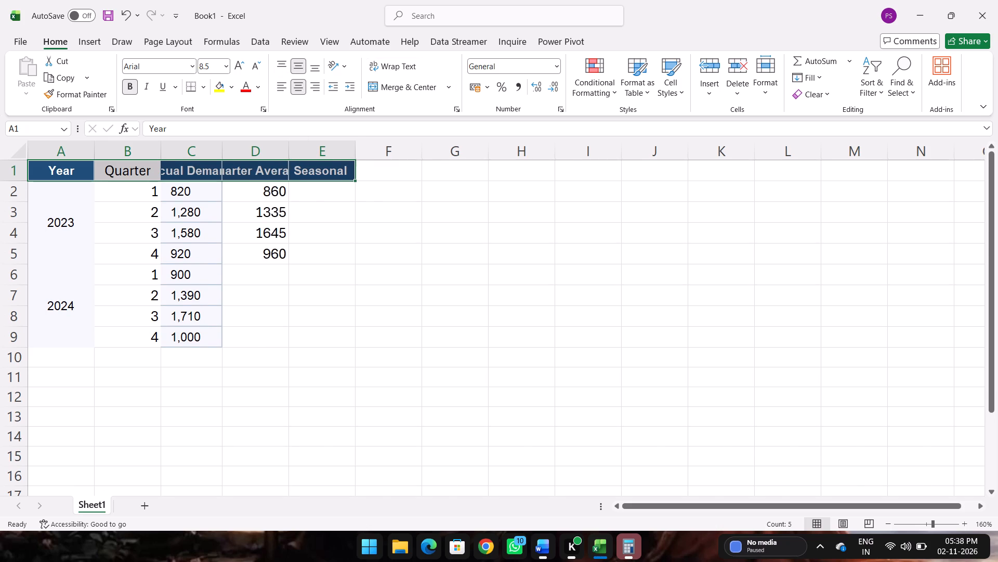
pyautogui.doubleClick(319, 155)
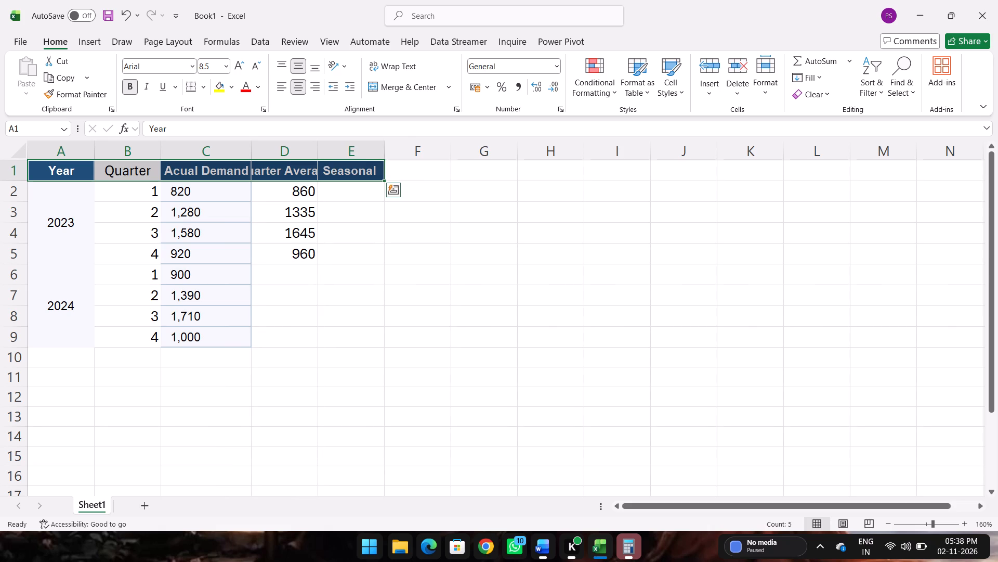
pyautogui.doubleClick(381, 150)
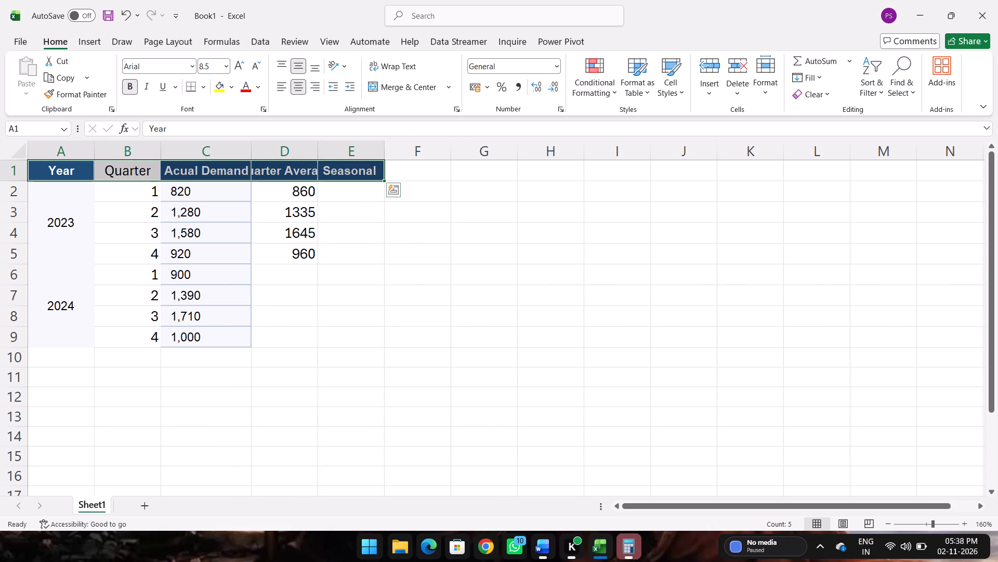
pyautogui.doubleClick(317, 150)
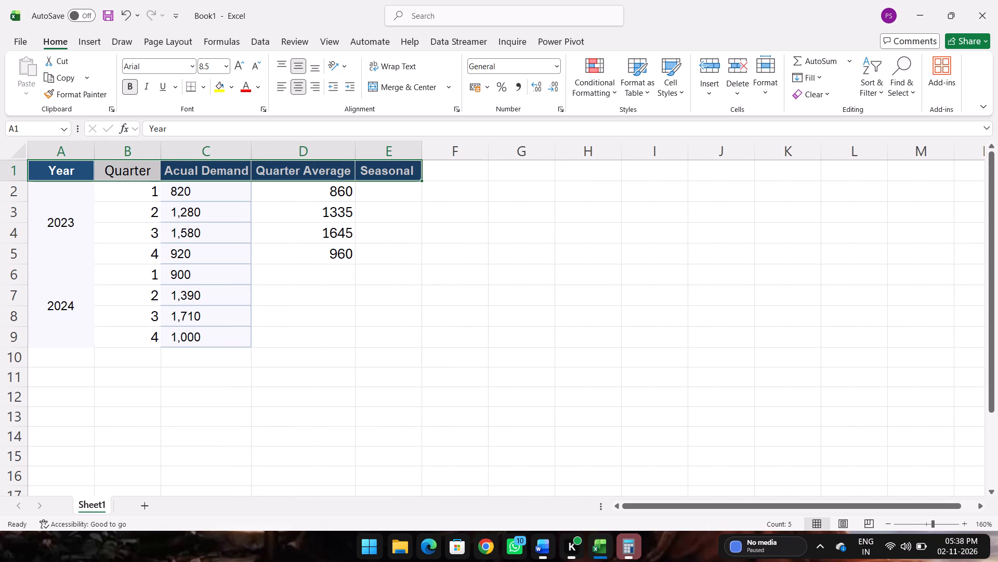
pyautogui.doubleClick(159, 151)
pyautogui.doubleClick(162, 152)
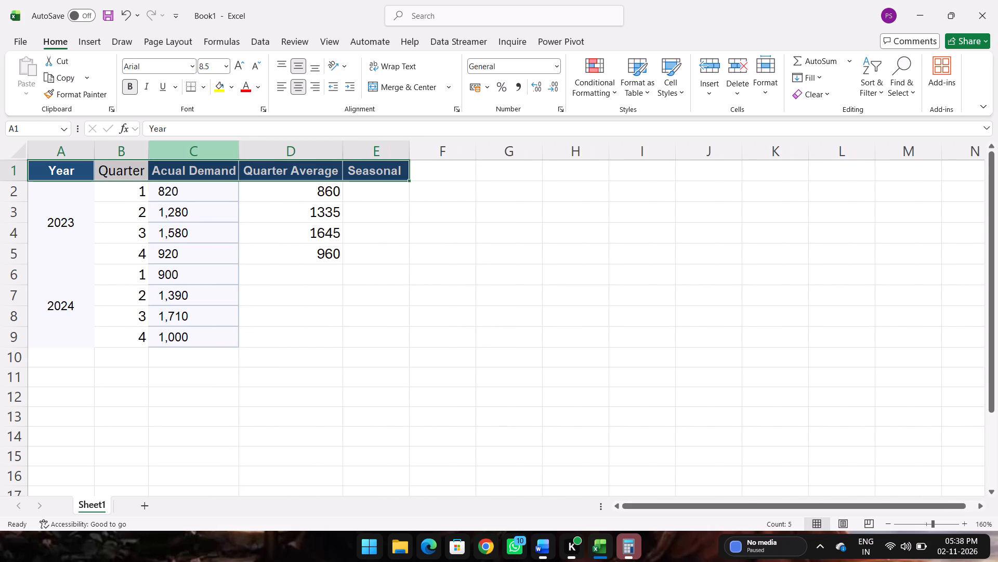
pyautogui.click(242, 149)
pyautogui.click(236, 150)
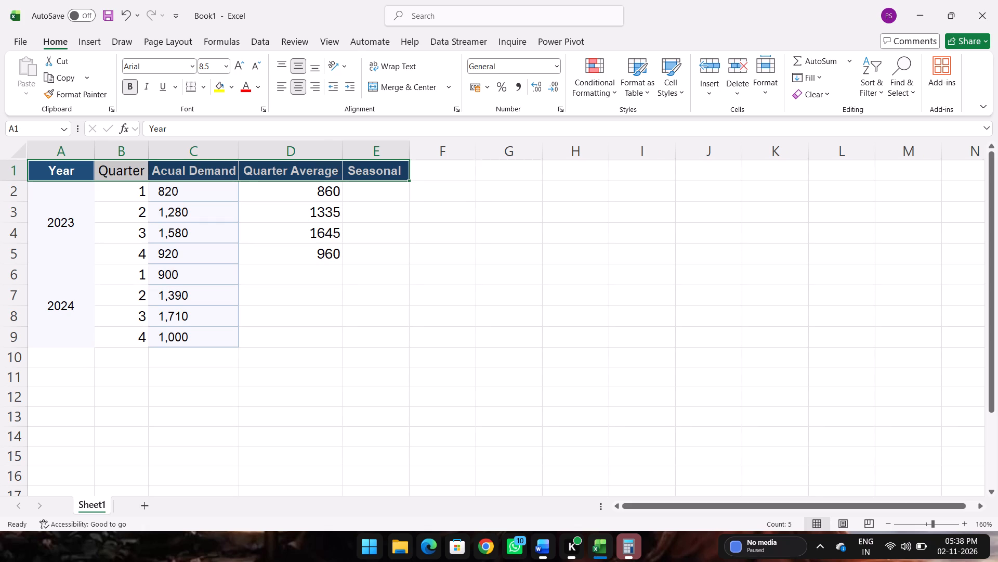
pyautogui.doubleClick(238, 150)
# Right-align the whole Acual Demand column C.
pyautogui.moveTo(60, 153); pyautogui.dragTo(340, 333)
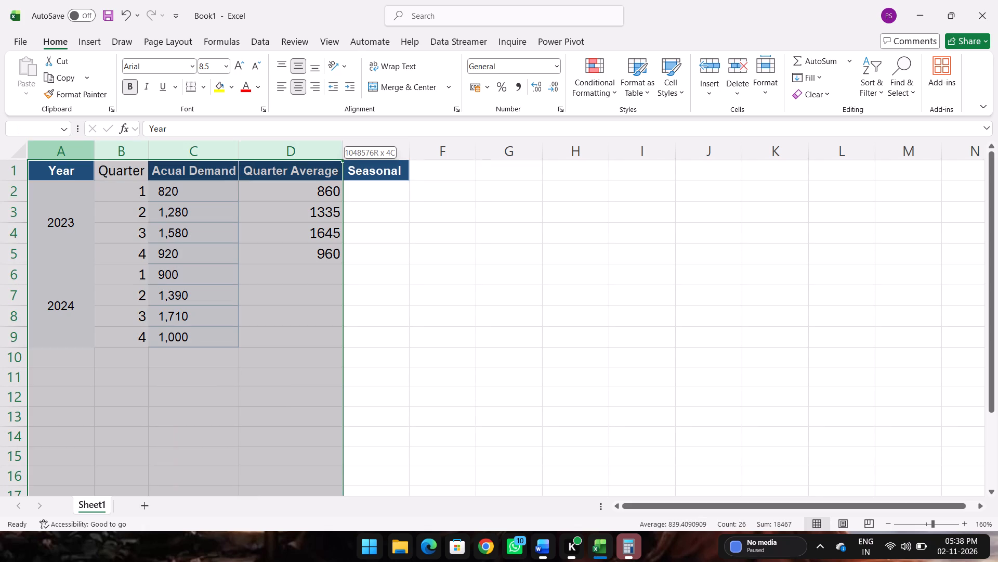
pyautogui.moveTo(340, 333); pyautogui.dragTo(181, 237)
pyautogui.click(206, 152)
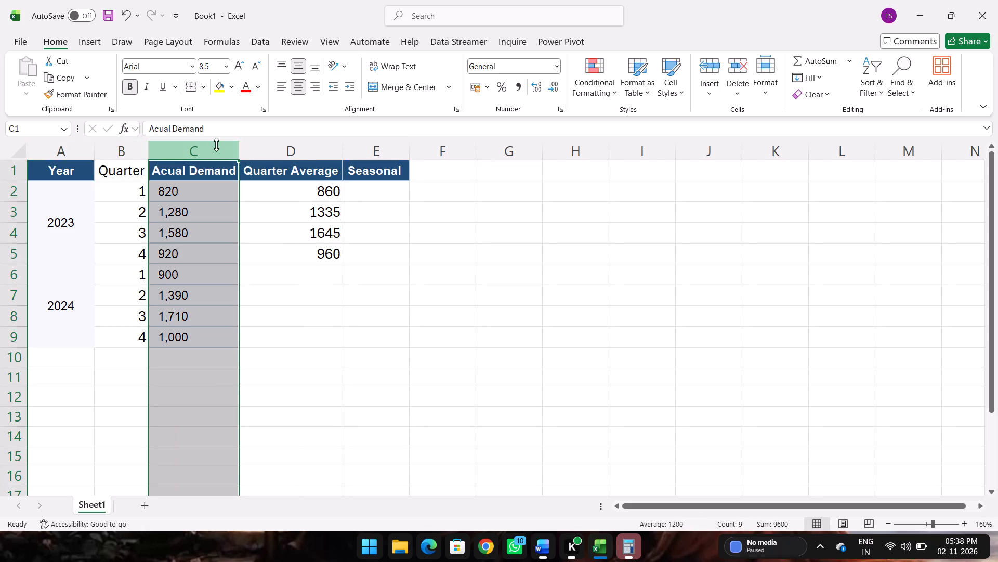
pyautogui.click(315, 84)
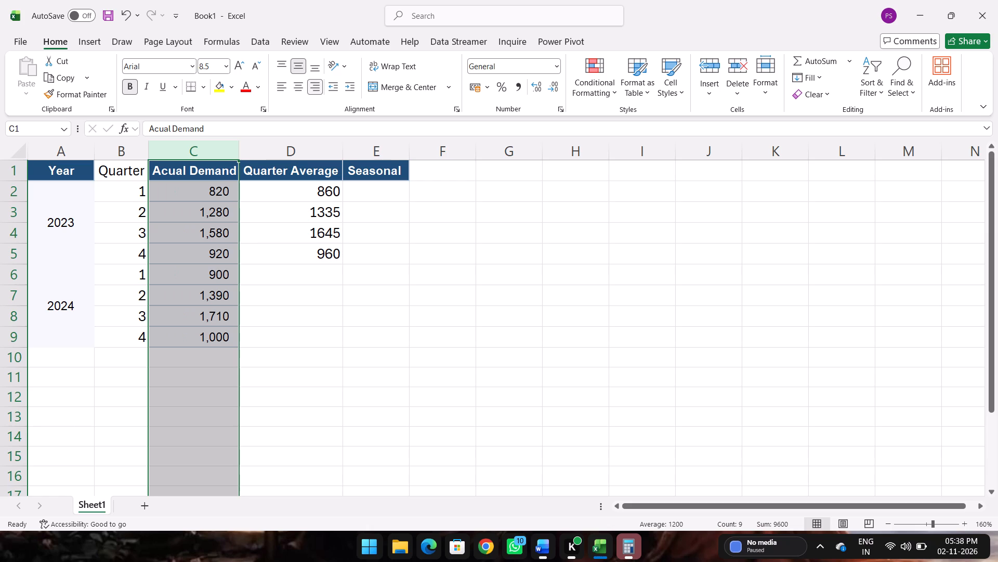
pyautogui.click(277, 83)
pyautogui.click(312, 88)
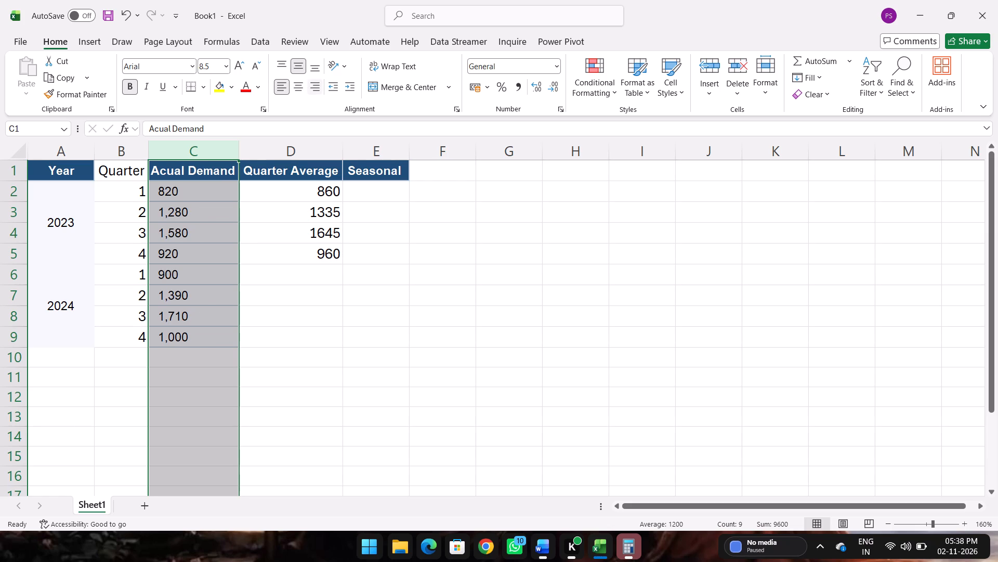
# Centre the whole Quarter column B horizontally.
pyautogui.click(135, 155)
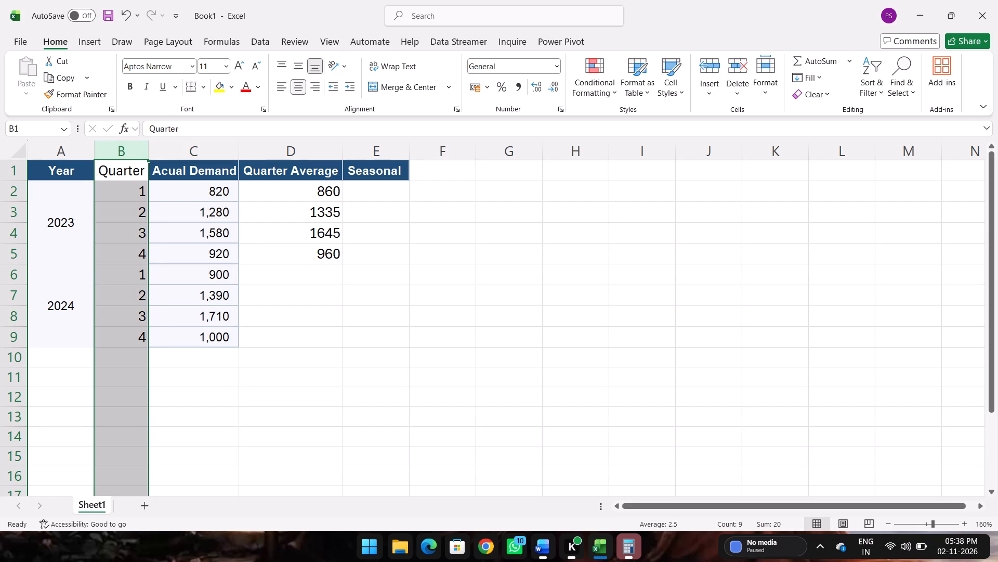
pyautogui.click(301, 81)
pyautogui.click(301, 81)
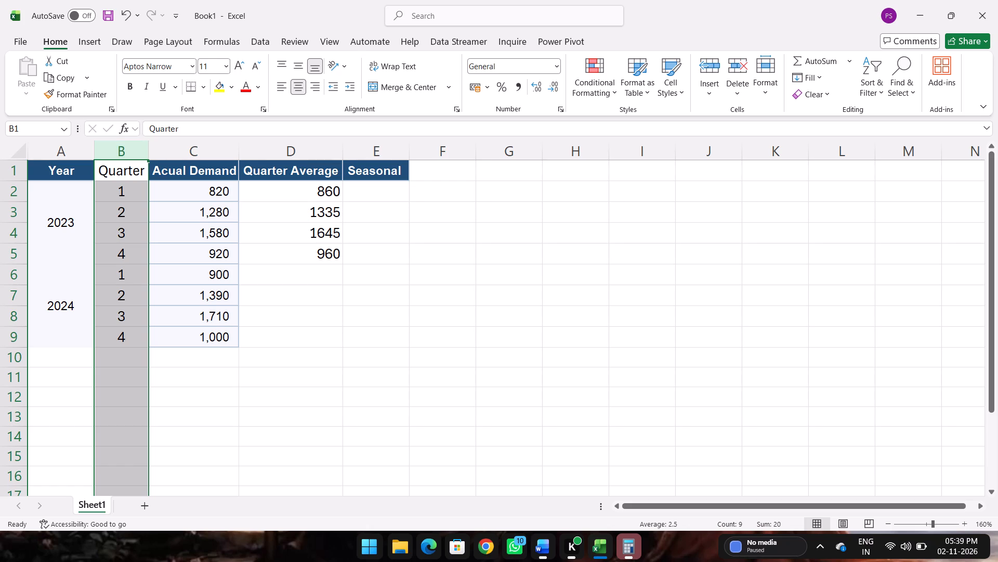
# Right-align the whole Quarter Average column D, including its heading.
pyautogui.click(307, 153)
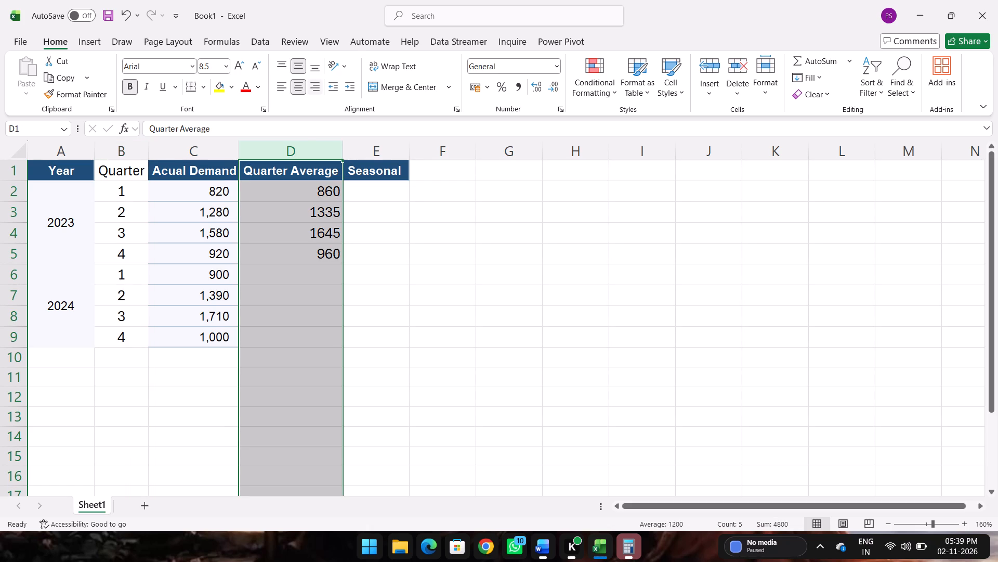
pyautogui.click(310, 90)
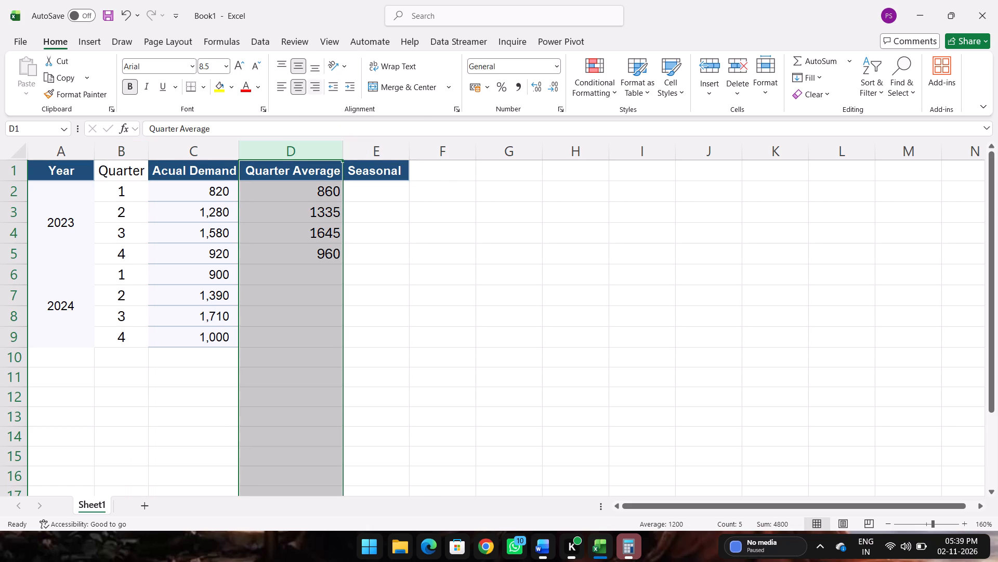
pyautogui.click(310, 90)
pyautogui.click(310, 90)
pyautogui.click(297, 86)
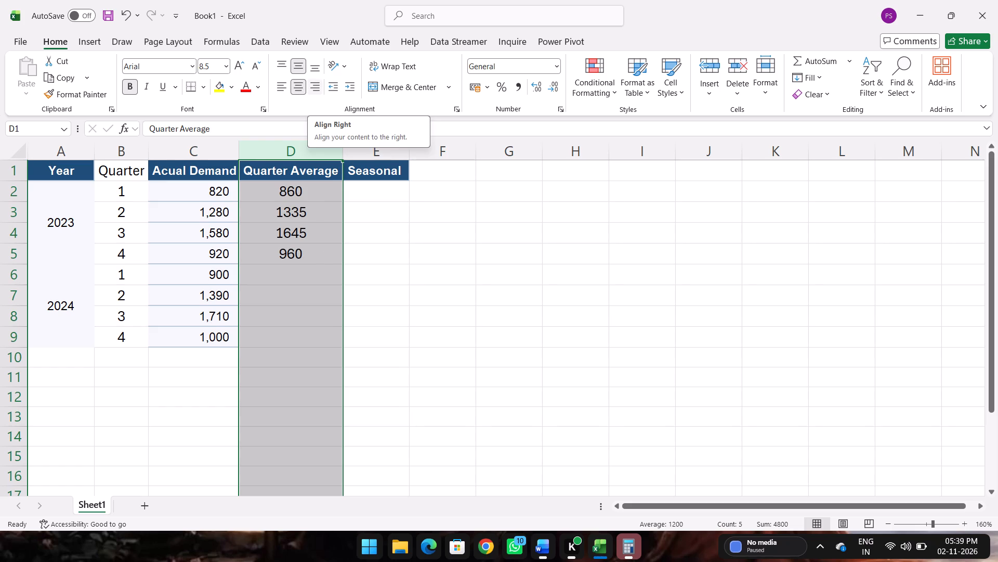
pyautogui.click(312, 86)
pyautogui.click(383, 197)
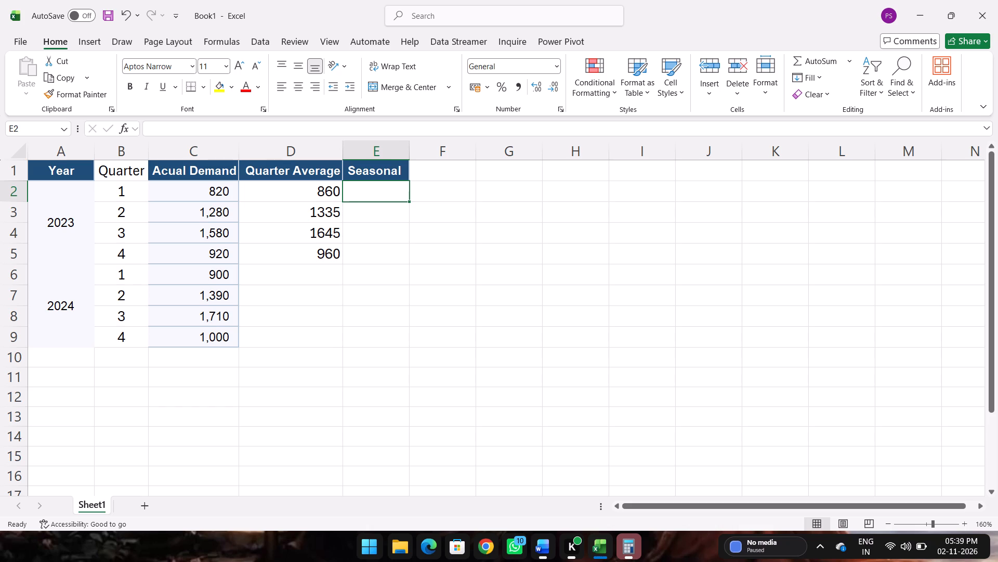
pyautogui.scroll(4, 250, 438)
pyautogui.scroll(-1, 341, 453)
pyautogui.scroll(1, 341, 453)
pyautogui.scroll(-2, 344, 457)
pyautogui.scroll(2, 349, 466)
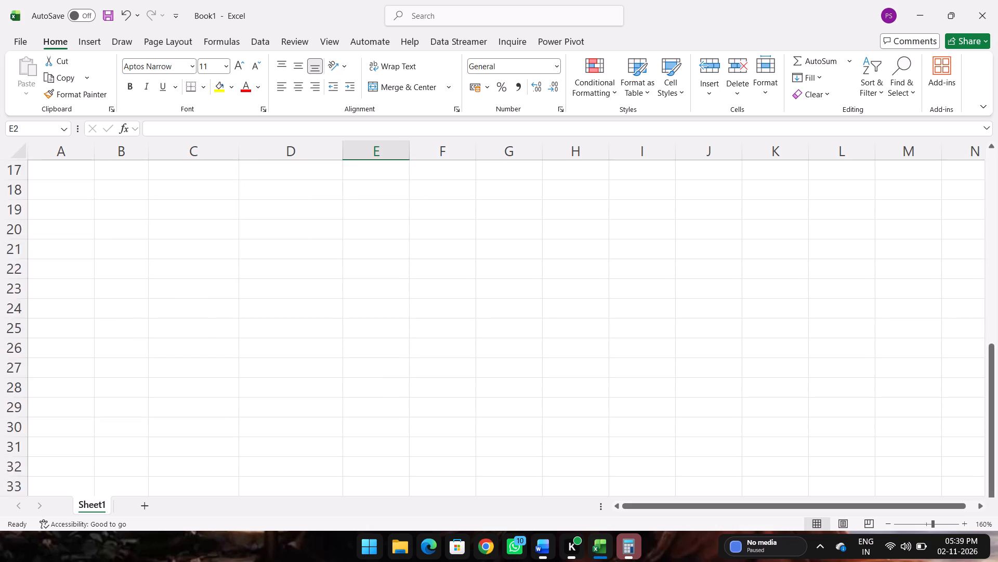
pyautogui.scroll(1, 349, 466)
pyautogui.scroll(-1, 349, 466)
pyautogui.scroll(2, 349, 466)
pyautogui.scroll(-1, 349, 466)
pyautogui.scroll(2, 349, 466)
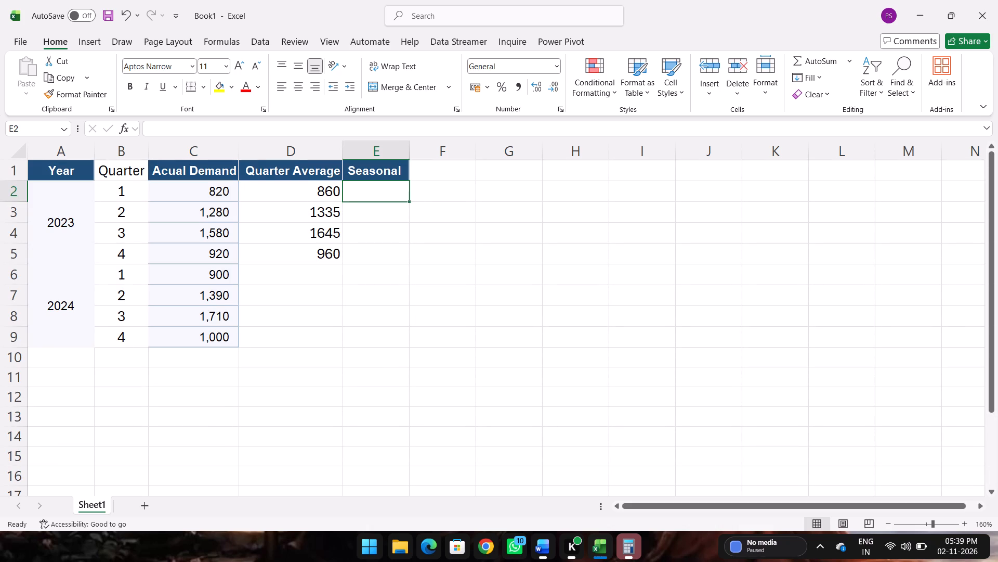
# Widen the Quarter Average column D slightly.
pyautogui.click(344, 155)
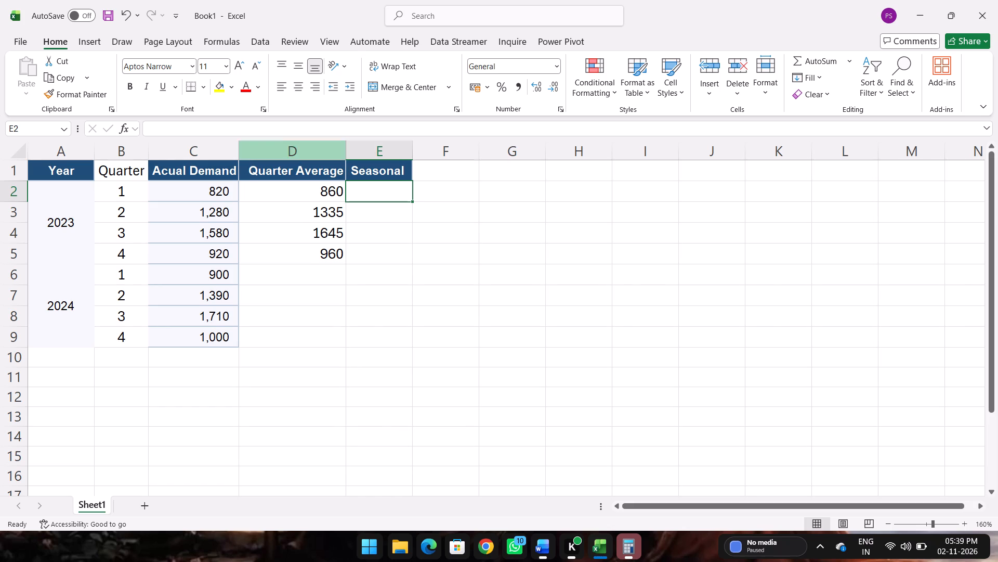
# Auto-fit the widths of the Quarter Average and Acual Demand columns to their contents.
pyautogui.click(348, 152)
pyautogui.doubleClick(345, 152)
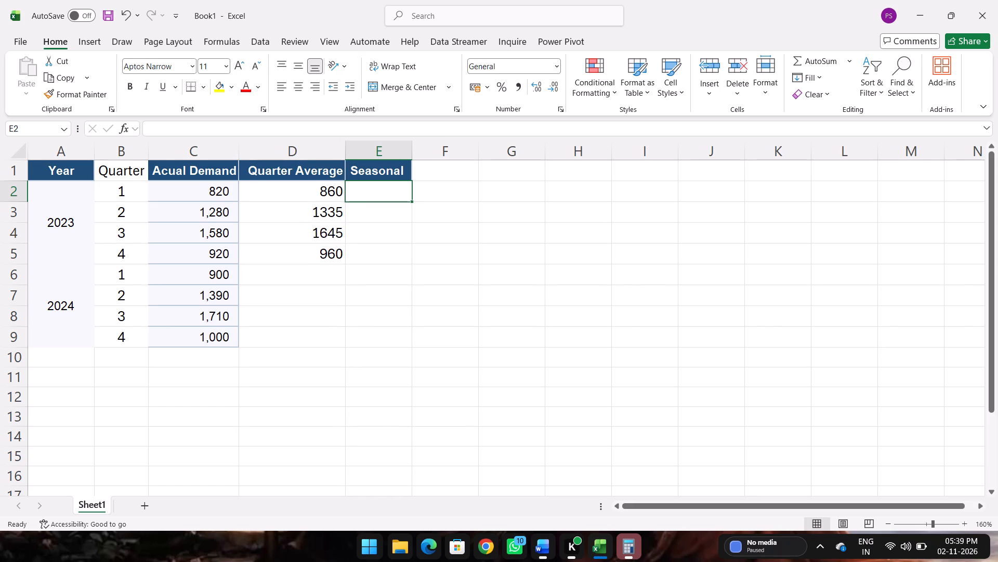
pyautogui.doubleClick(238, 148)
# Replace the Acual Demand heading in C1 with Sales.
pyautogui.doubleClick(225, 169)
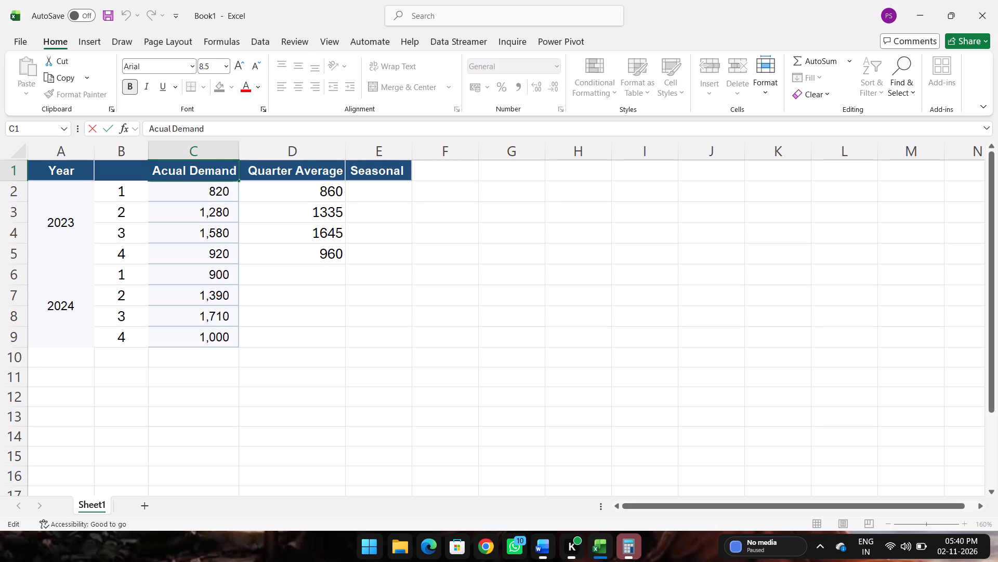
pyautogui.hotkey('ctrl', 'a')
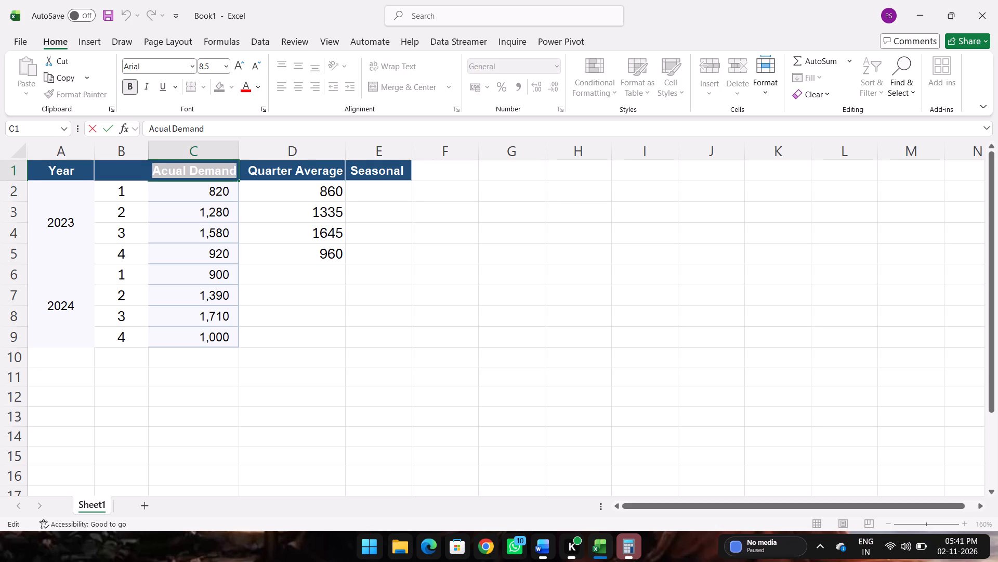
pyautogui.write('Sales')
pyautogui.press('Return')
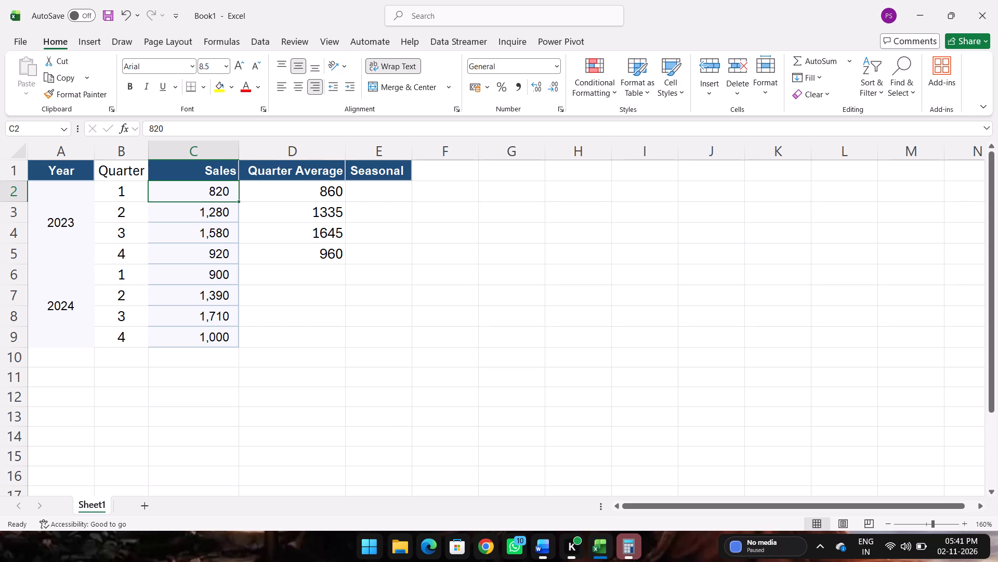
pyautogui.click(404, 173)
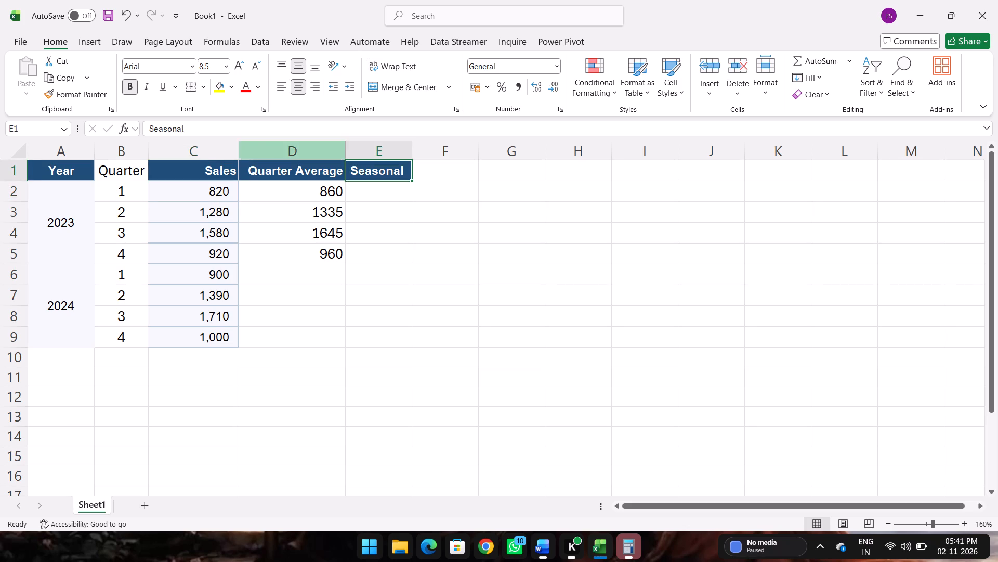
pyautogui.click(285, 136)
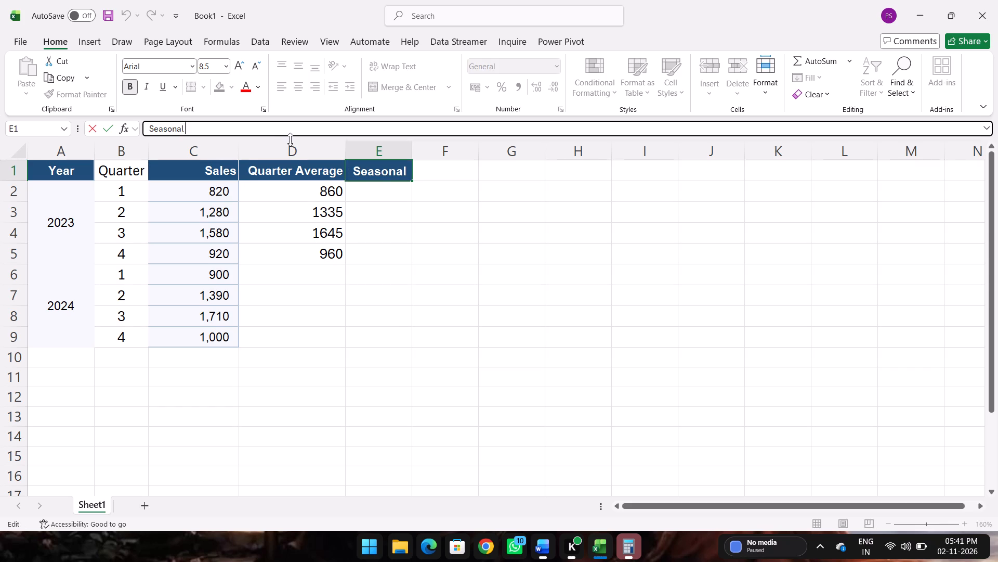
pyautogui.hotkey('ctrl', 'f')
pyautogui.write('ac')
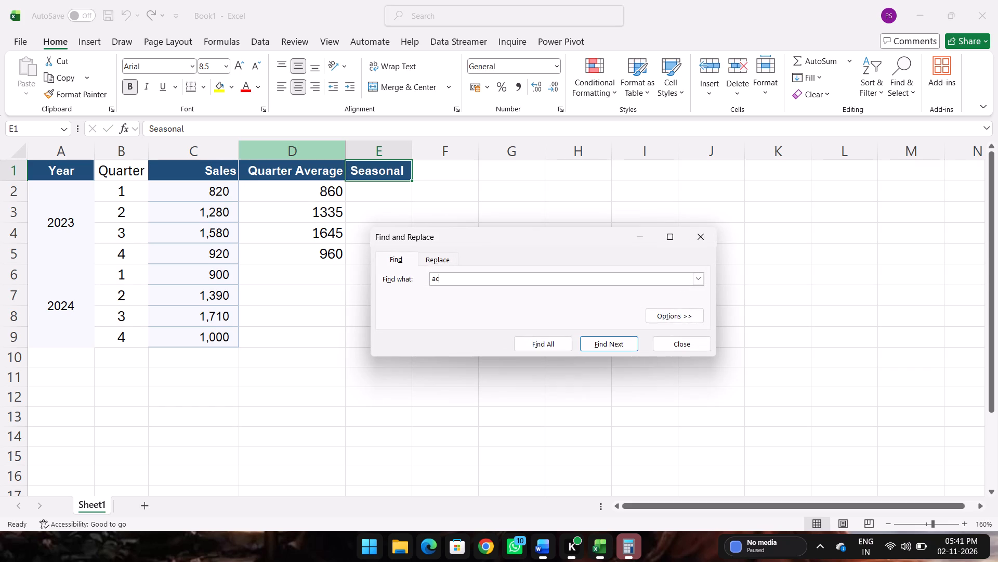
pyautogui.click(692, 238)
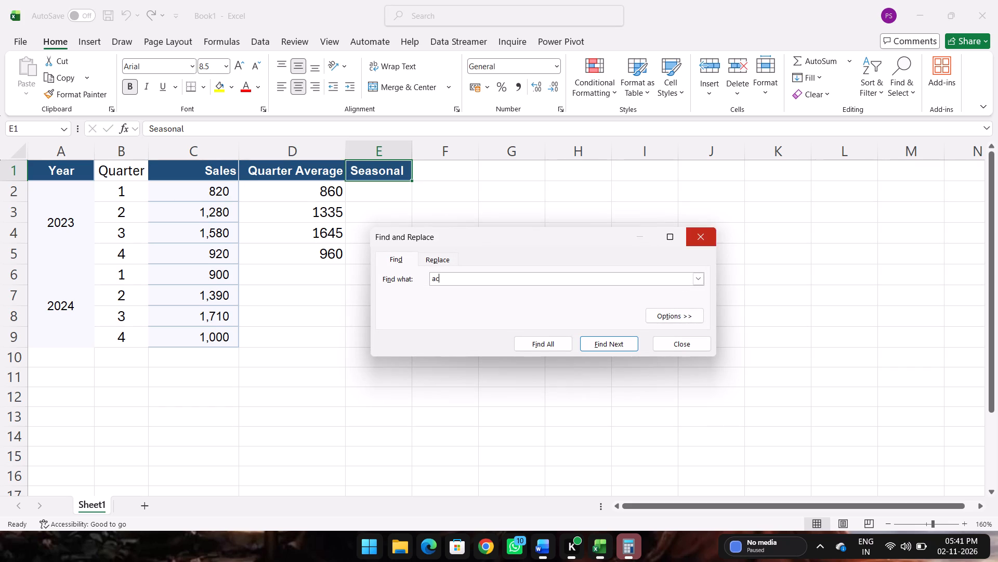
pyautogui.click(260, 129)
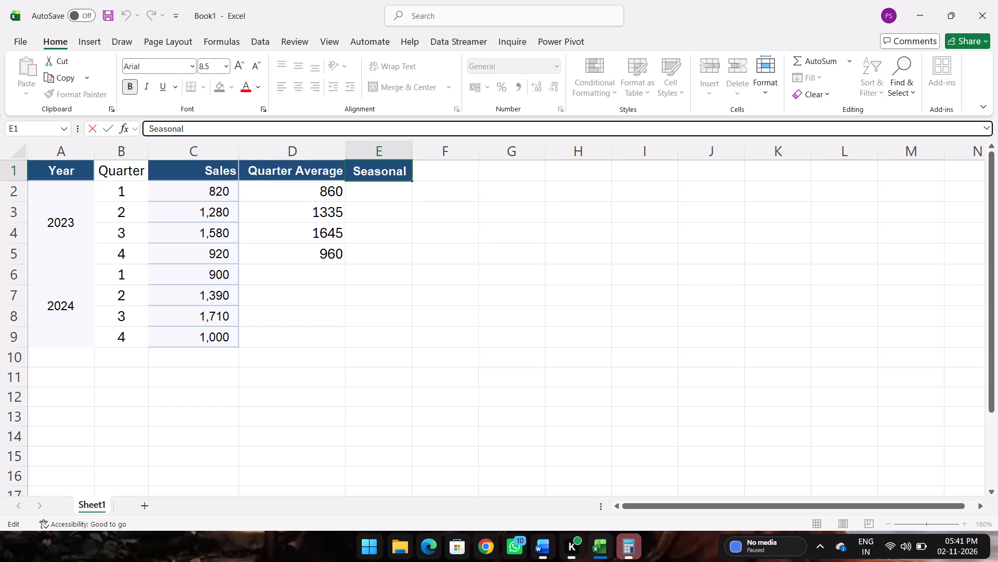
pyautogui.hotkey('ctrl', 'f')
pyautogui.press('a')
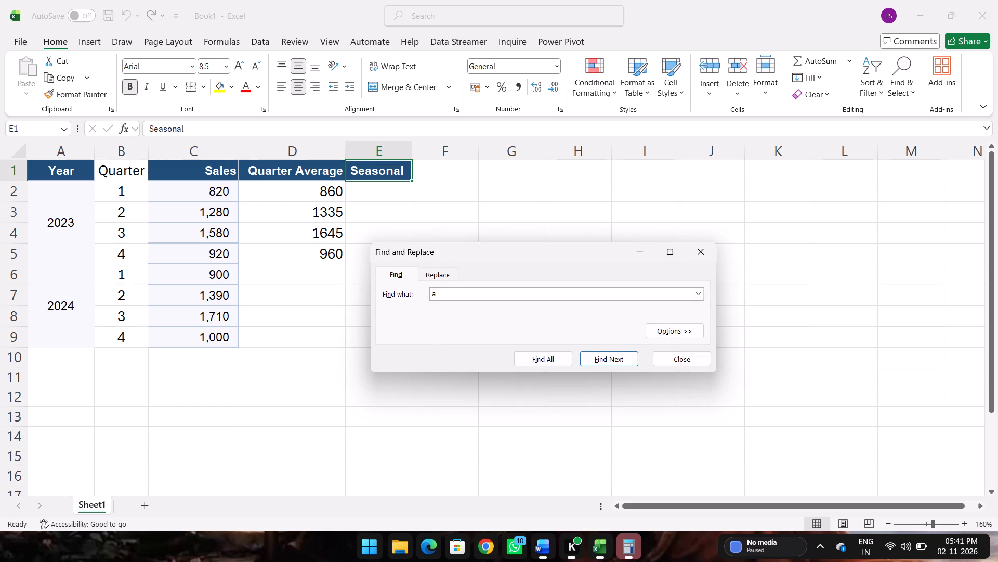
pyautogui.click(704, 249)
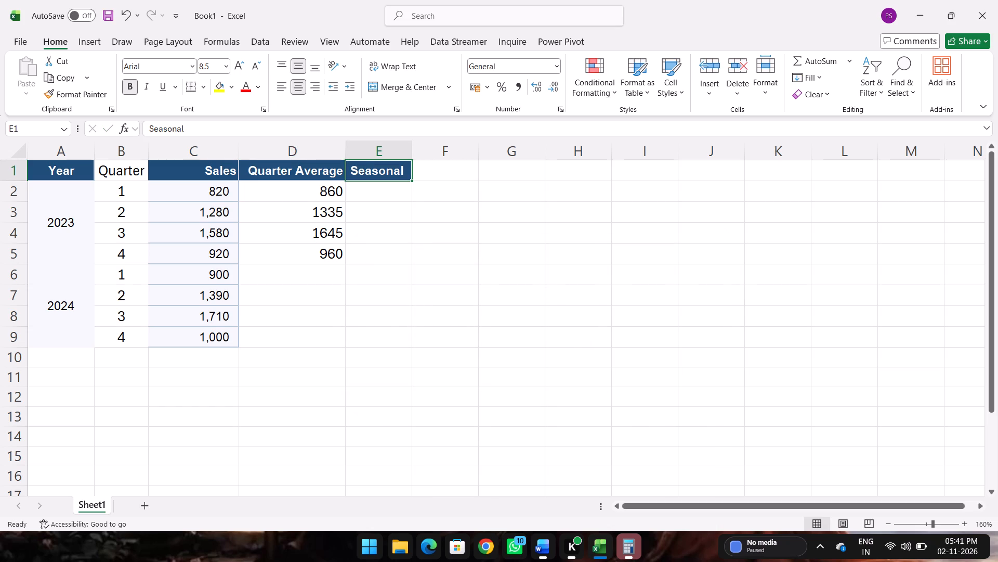
# Extend the heading in E1 to read Seasonal Factor.
pyautogui.click(224, 126)
pyautogui.write('FA')
pyautogui.press('BackSpace')
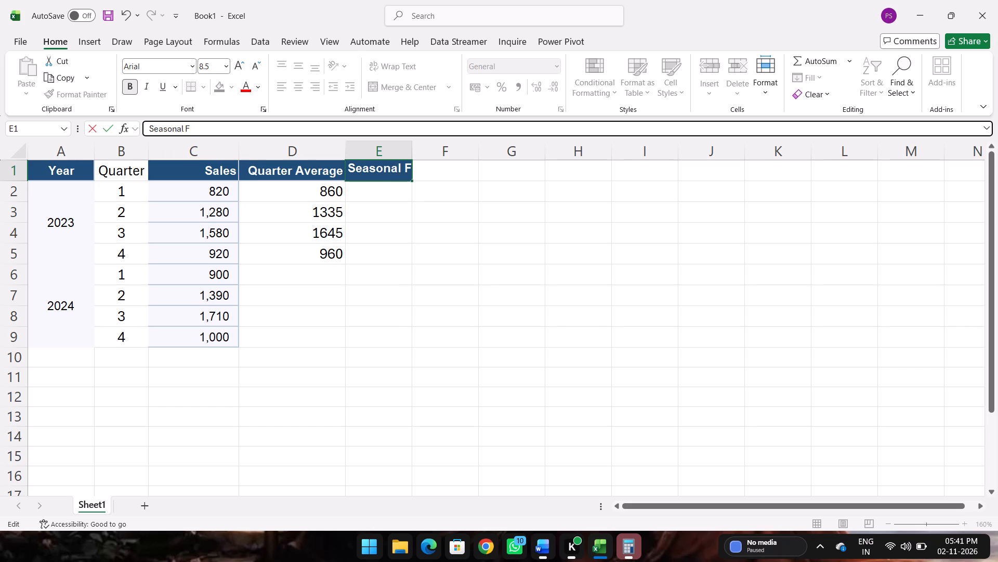
pyautogui.write('actor')
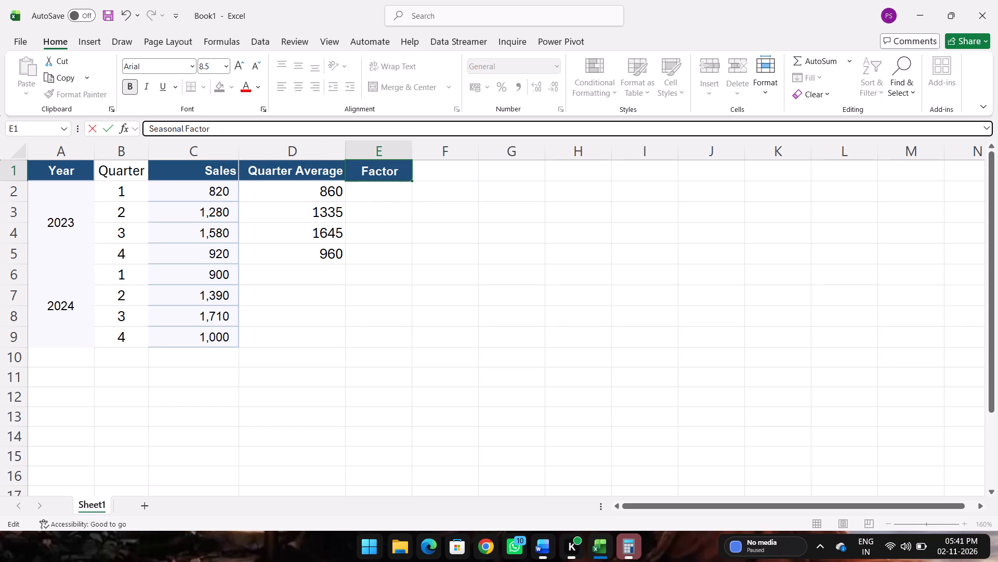
pyautogui.press('Return')
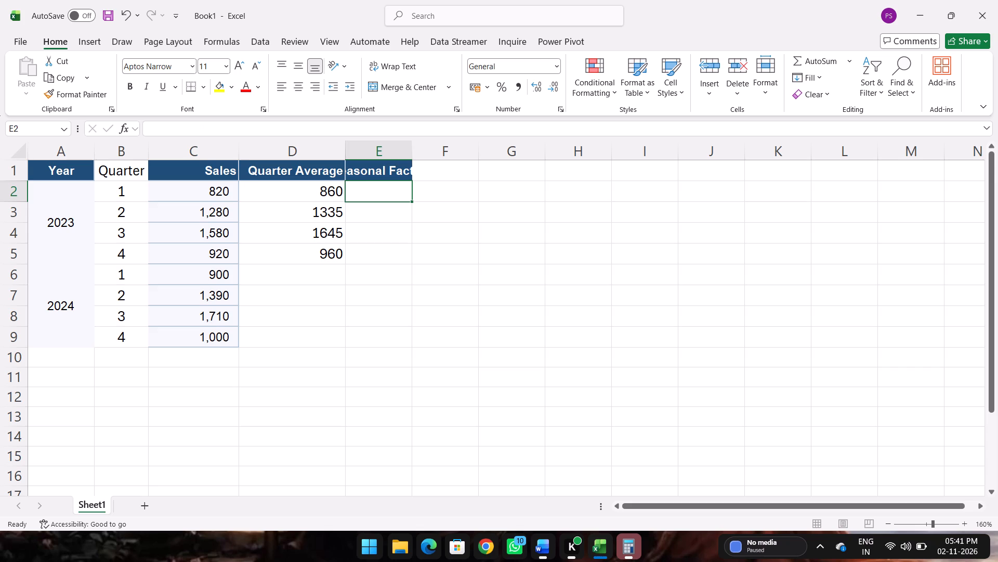
# Enter the heading Deseansonlised Factor in F1, beside the Seasonal Factor column.
pyautogui.click(445, 167)
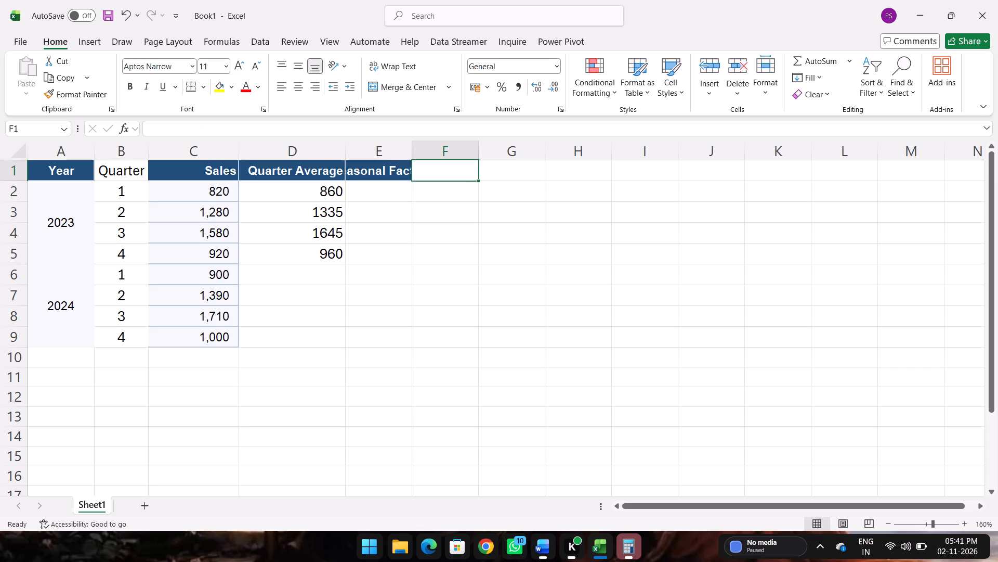
pyautogui.write('Des')
pyautogui.write('eanso')
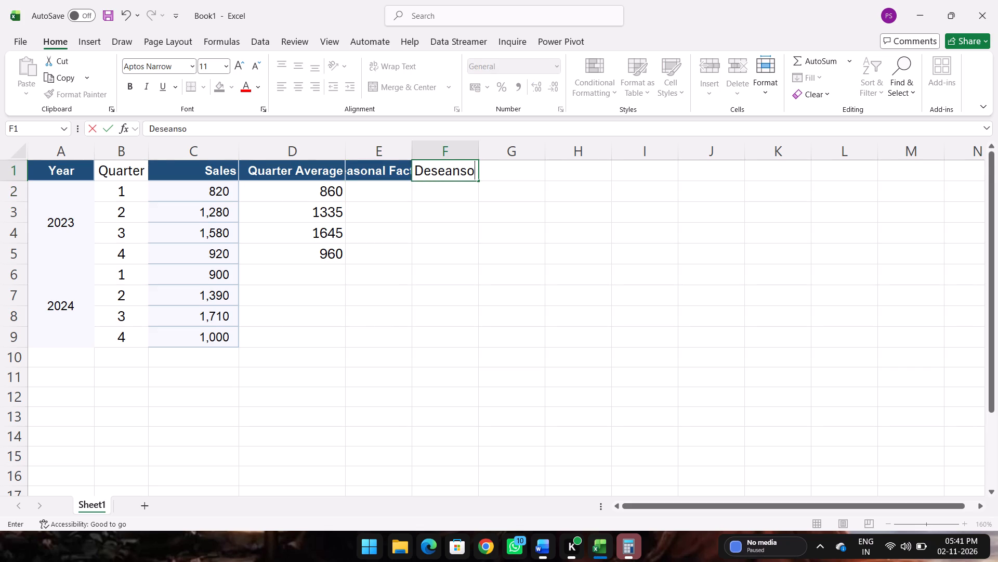
pyautogui.press('n')
pyautogui.write('lised')
pyautogui.press('space')
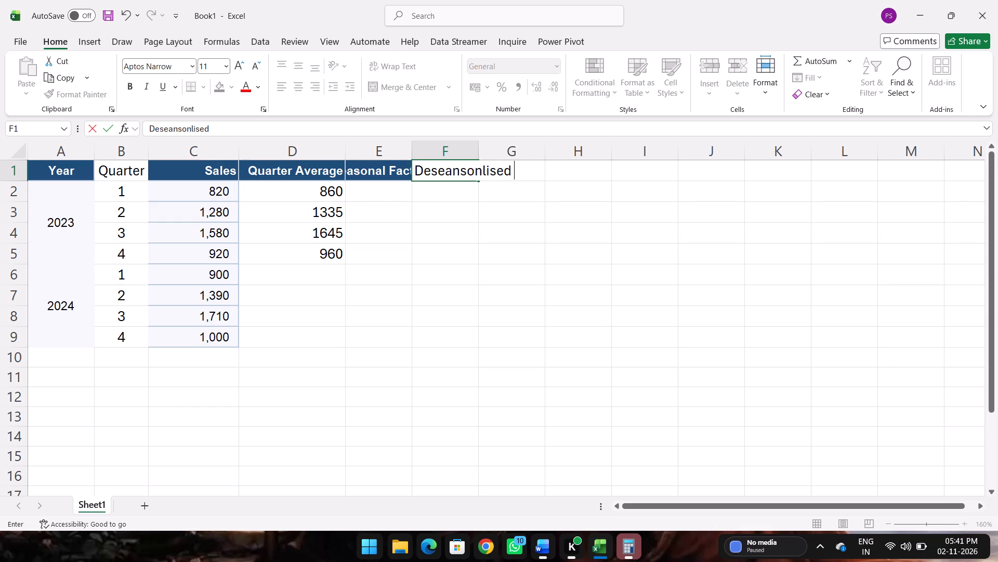
pyautogui.write('Fax')
pyautogui.press('BackSpace')
pyautogui.write('cto')
pyautogui.press('r')
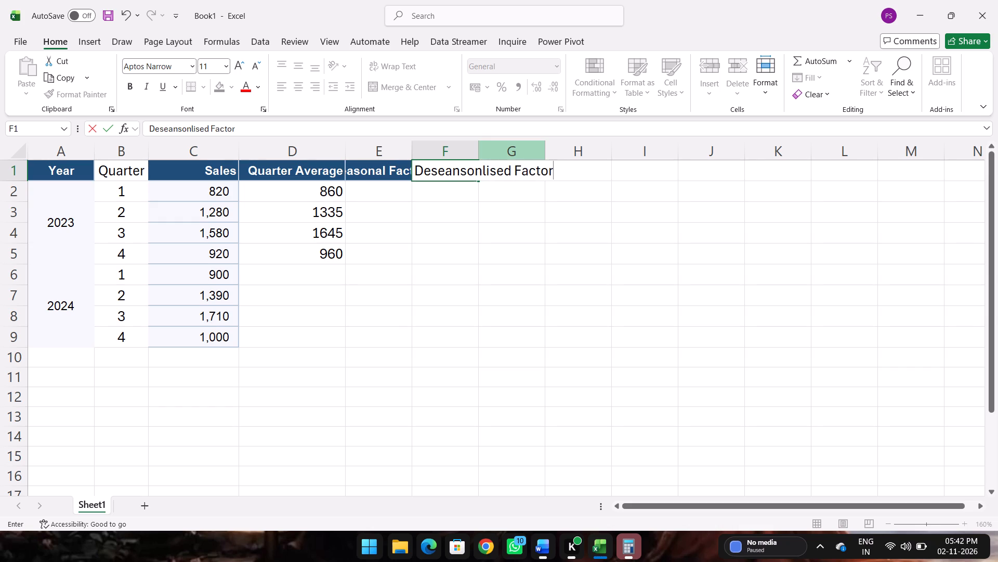
pyautogui.press('Return')
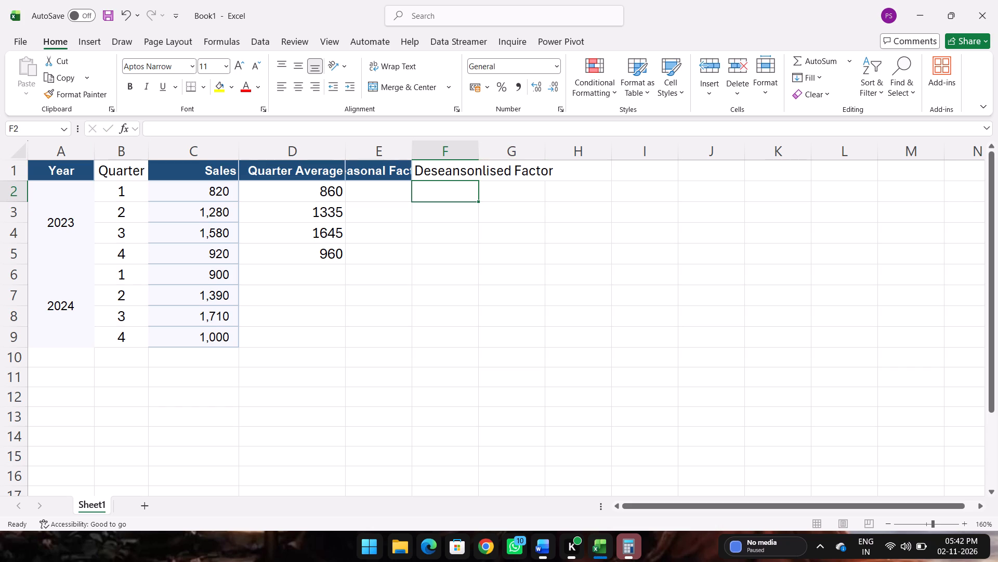
# Insert a new column between Quarter and Sales with the heading Time Period.
pyautogui.rightClick(162, 150)
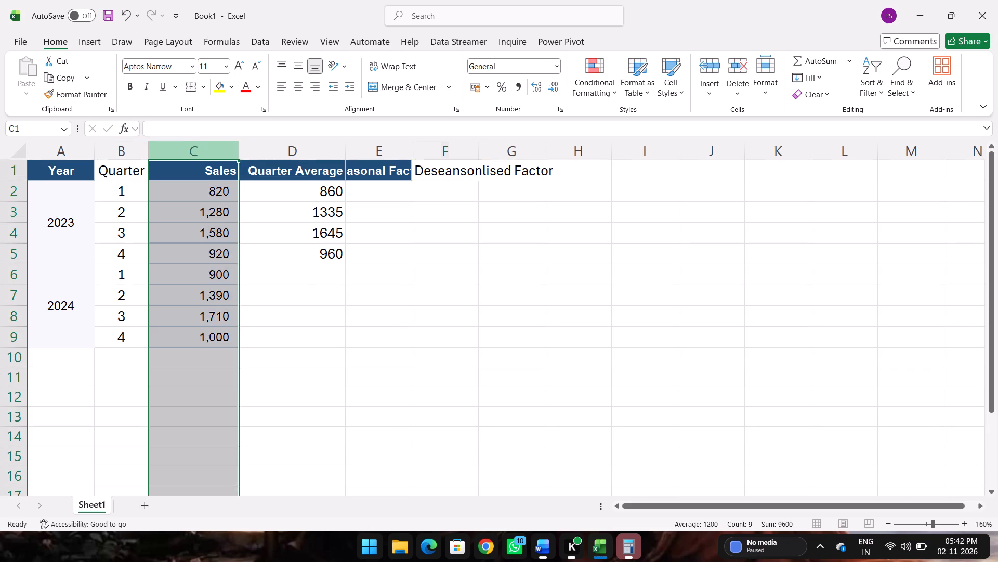
pyautogui.click(215, 283)
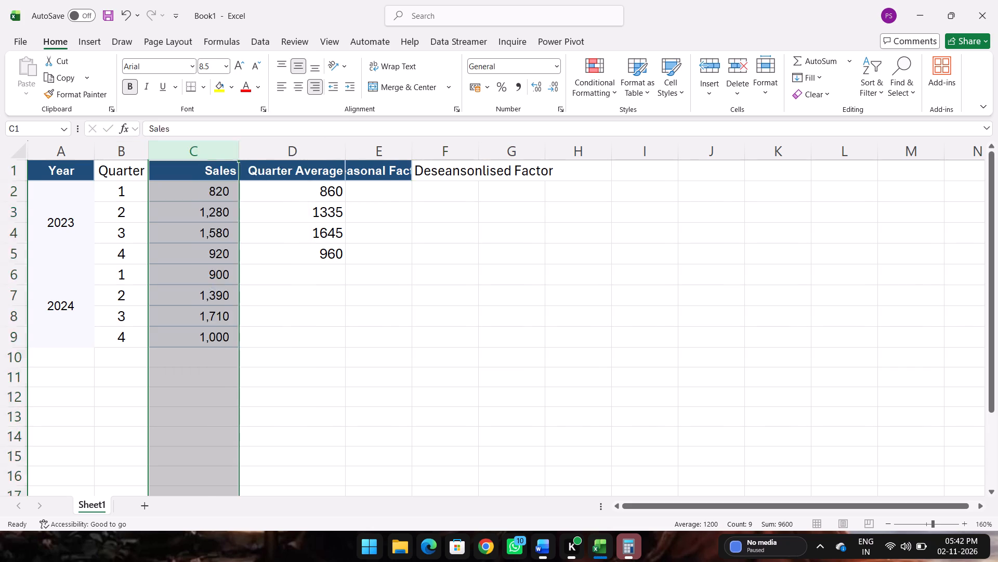
pyautogui.click(179, 178)
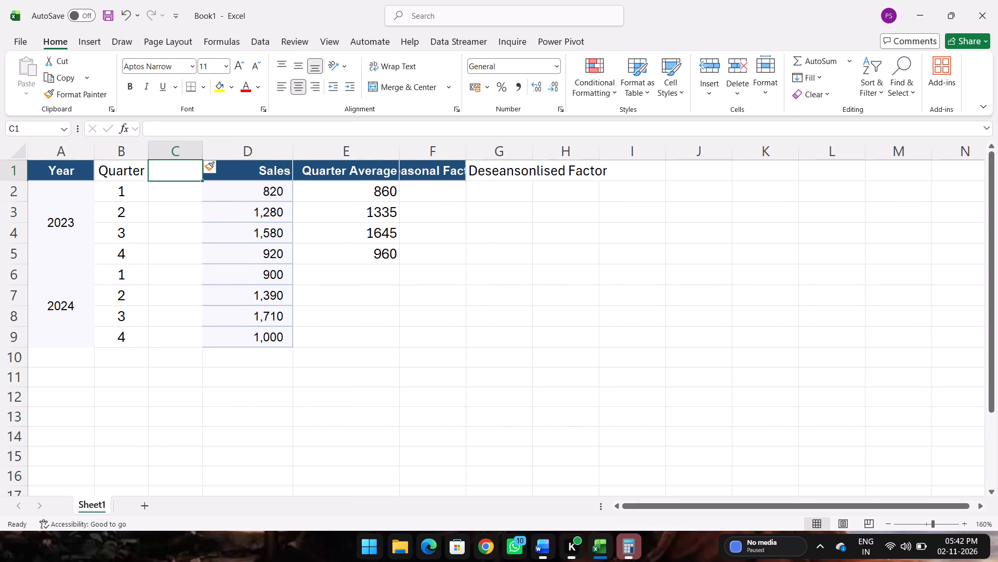
pyautogui.write('Ti')
pyautogui.press('m')
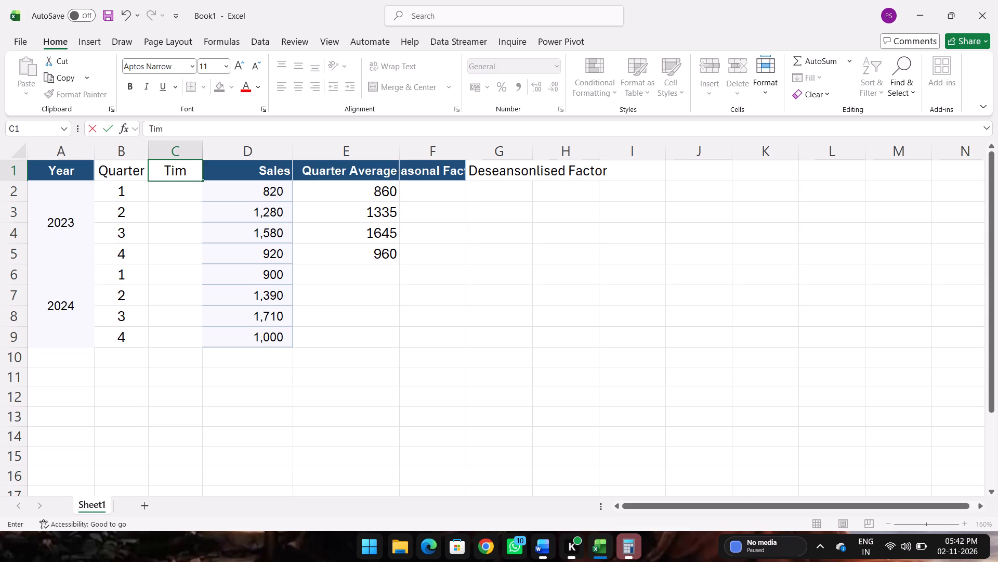
pyautogui.write('e')
pyautogui.press('space')
pyautogui.write('ZP')
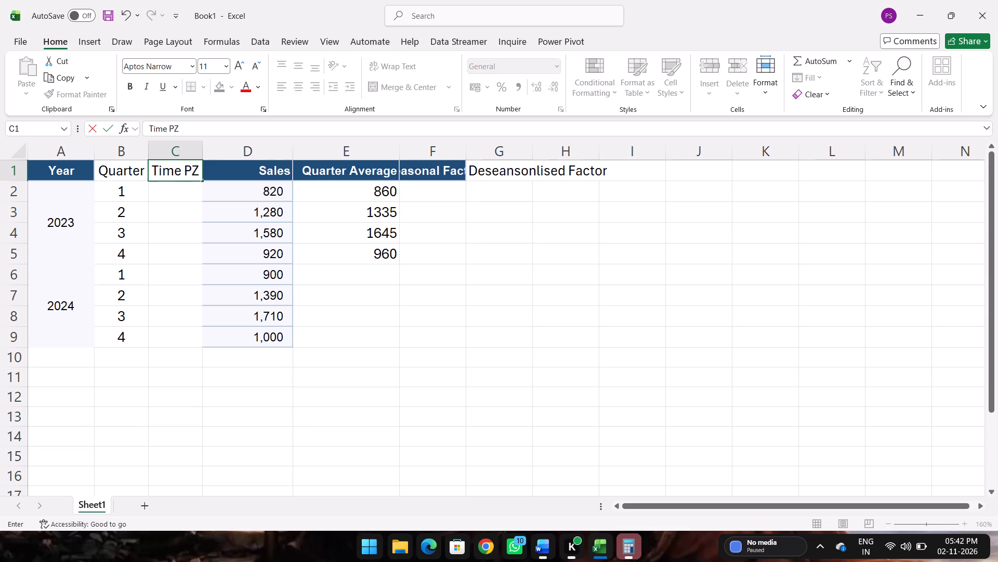
pyautogui.press('BackSpace')
pyautogui.write('eriod')
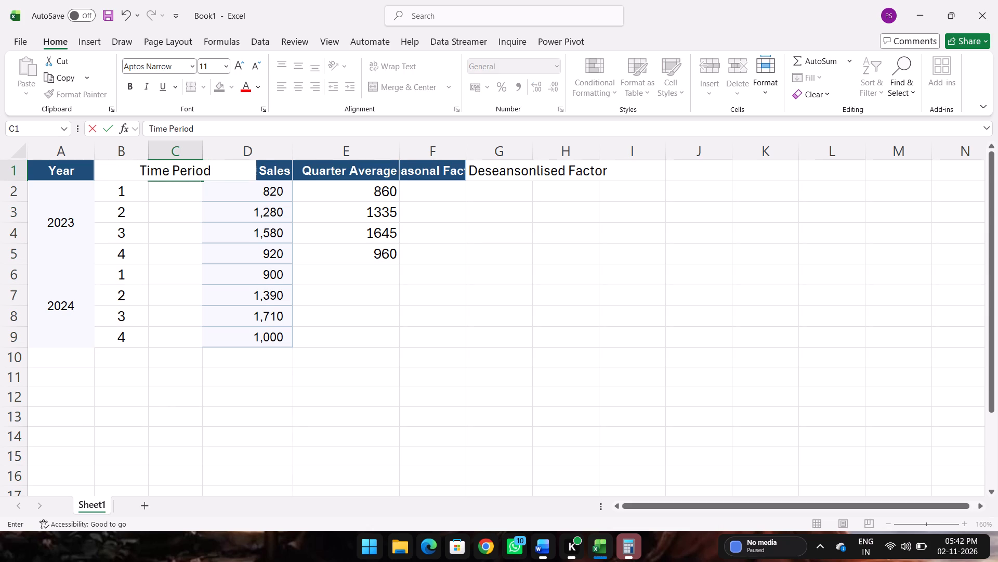
pyautogui.press('Return')
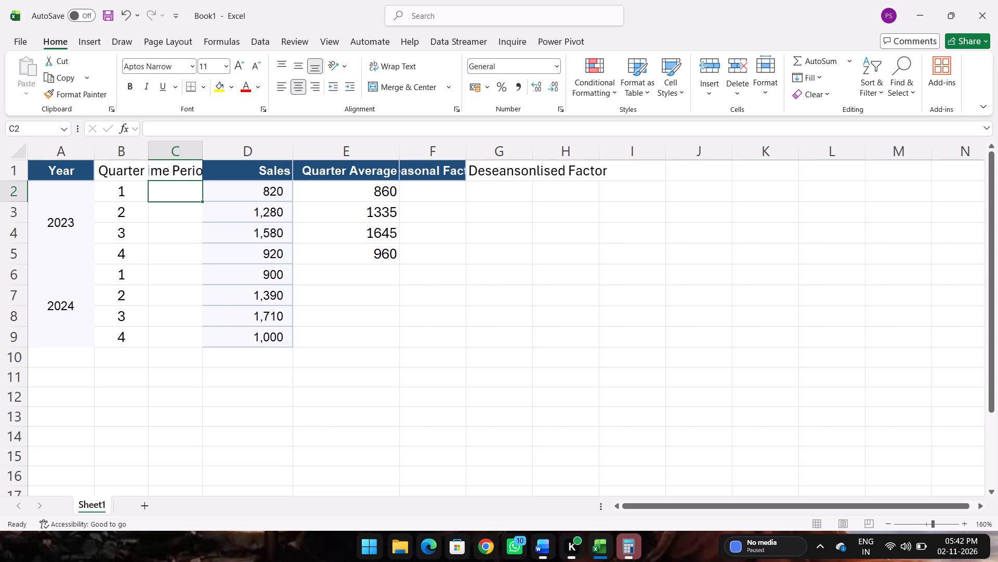
# Auto-fit the widths of the Time Period, Seasonal Factor and Deseansonlised Factor columns to their headings.
pyautogui.doubleClick(203, 156)
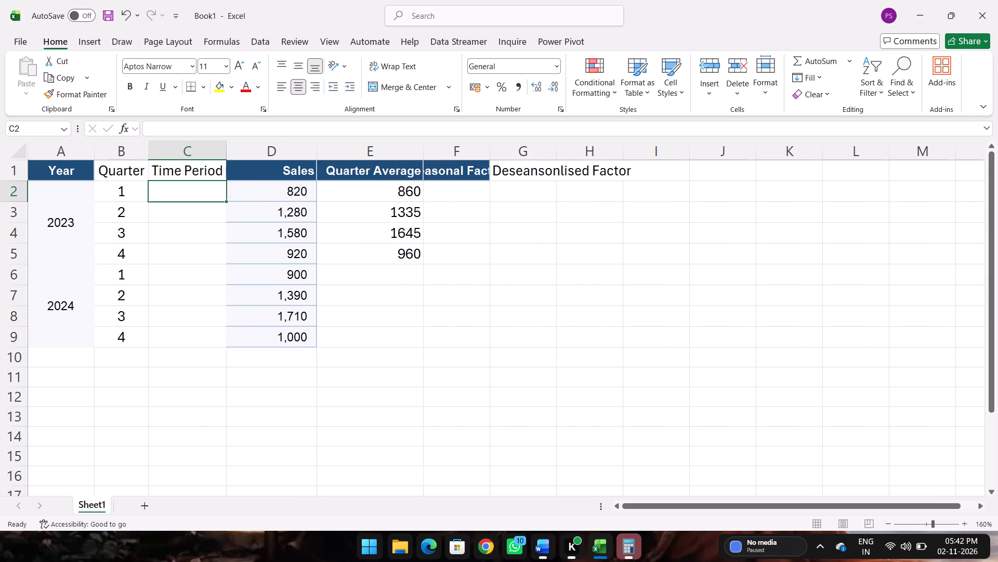
pyautogui.doubleClick(488, 148)
pyautogui.click(585, 152)
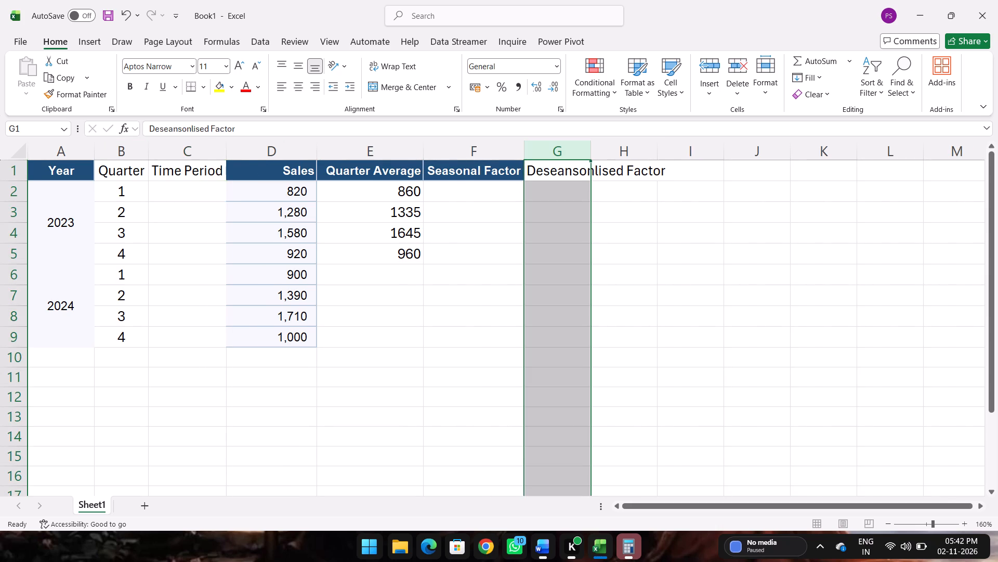
pyautogui.click(596, 149)
pyautogui.doubleClick(588, 151)
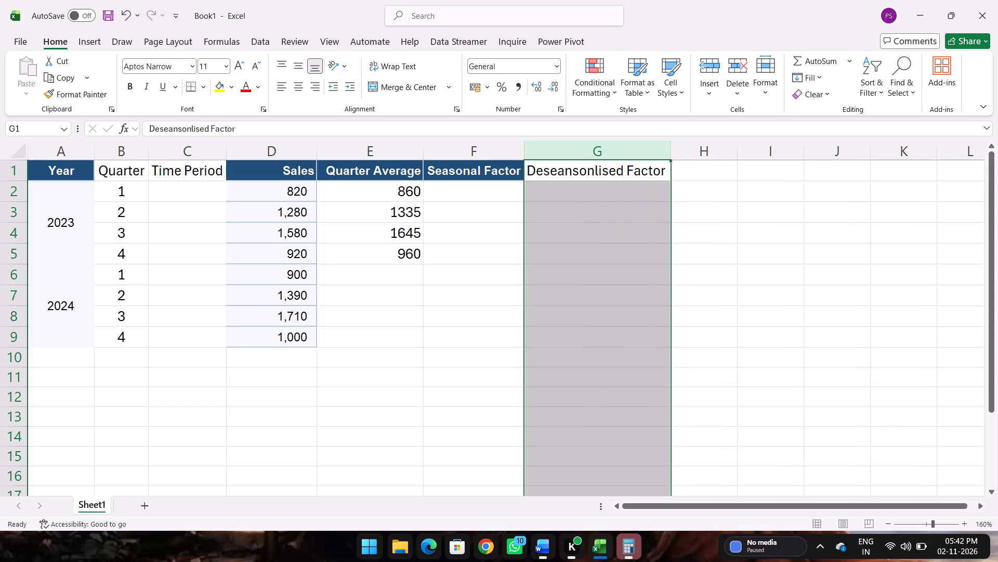
# Enter the period numbers 1, 2 and 3 in cells C2 to C4 of the Time Period column.
pyautogui.click(171, 191)
pyautogui.press('1')
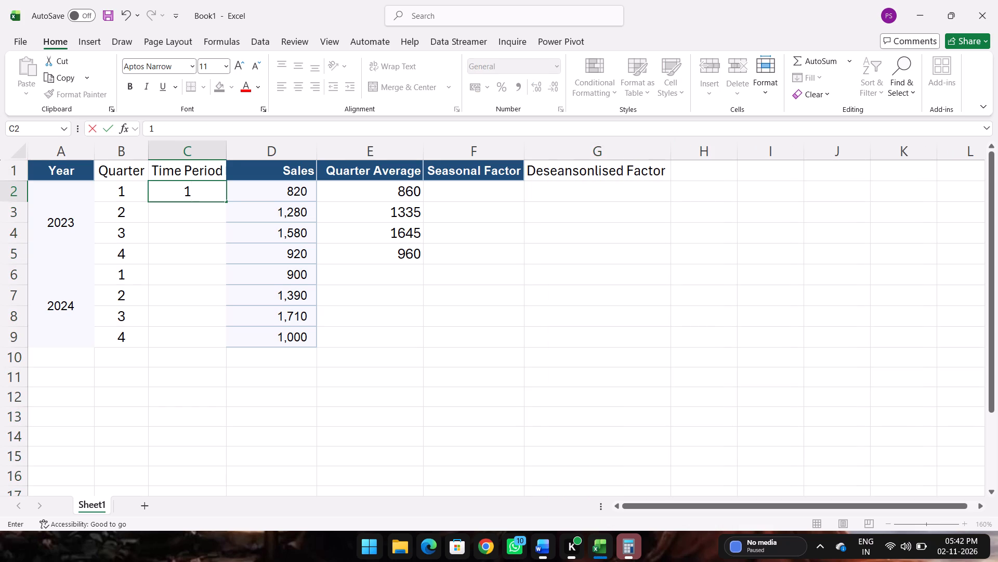
pyautogui.press('Return')
pyautogui.press('2')
pyautogui.press('Return')
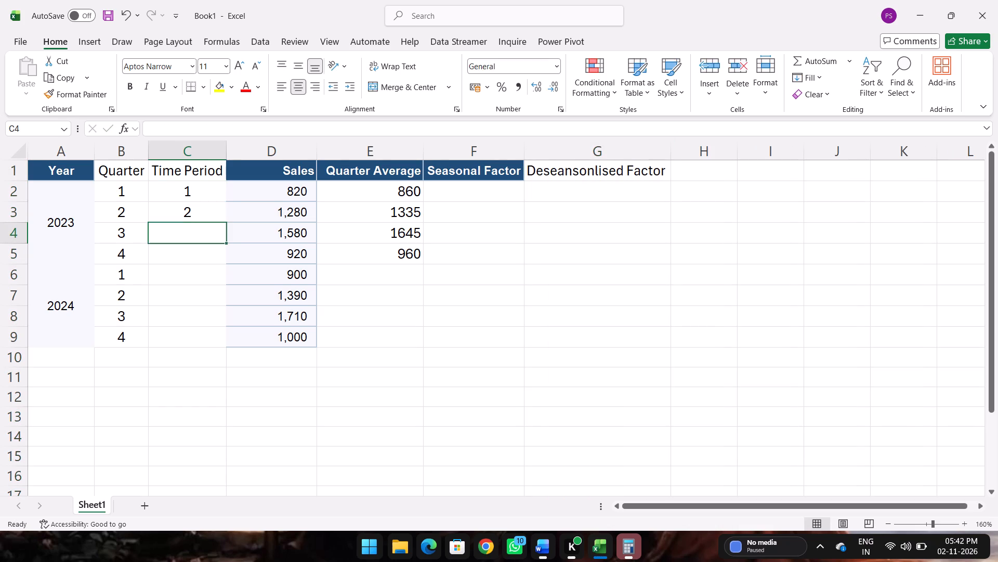
pyautogui.press('3')
pyautogui.press('Return')
# Extend the Time Period series from C2:C4 down to C9, filling periods 4 to 8.
pyautogui.moveTo(203, 192); pyautogui.dragTo(208, 192)
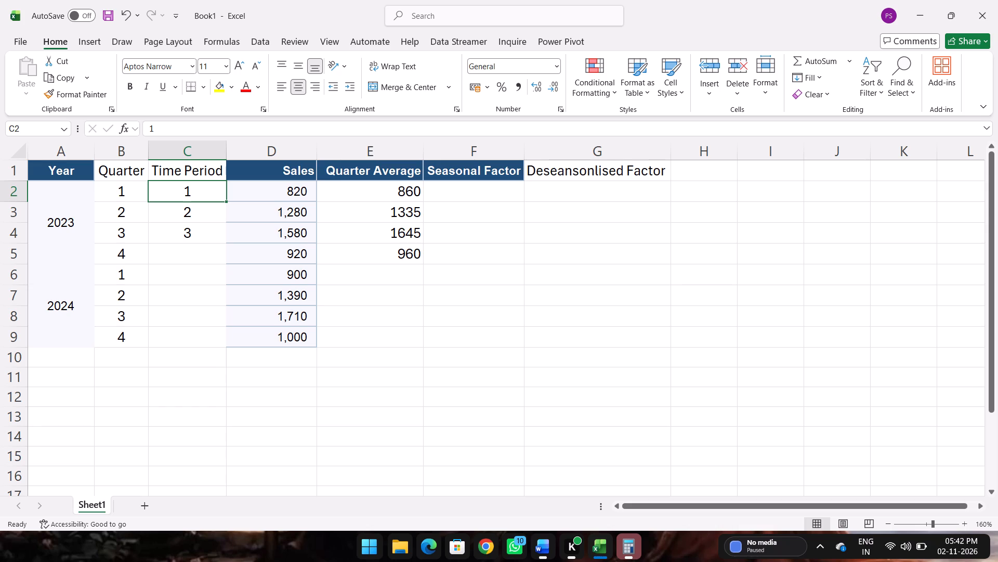
pyautogui.moveTo(212, 190); pyautogui.dragTo(209, 240)
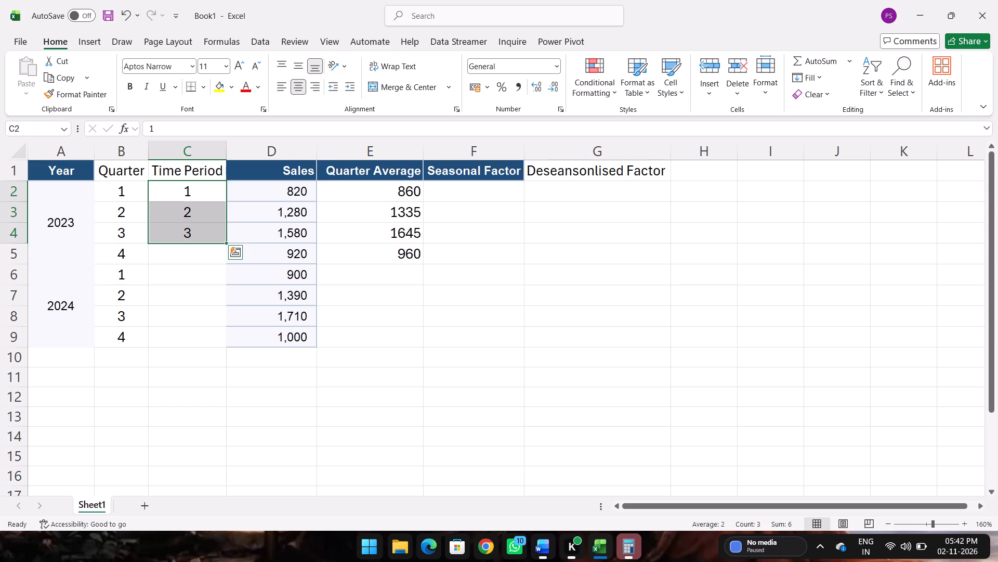
pyautogui.doubleClick(227, 241)
pyautogui.doubleClick(225, 241)
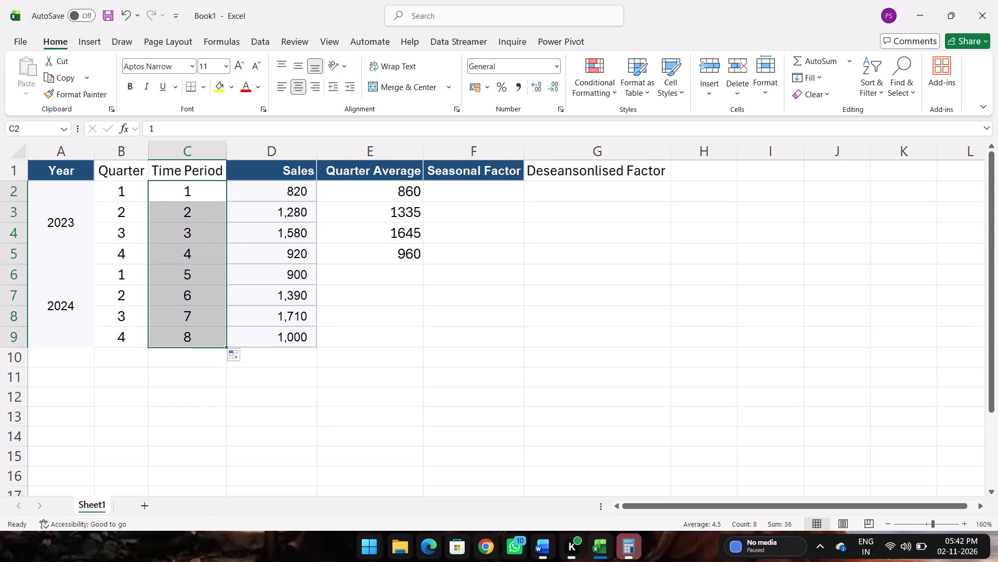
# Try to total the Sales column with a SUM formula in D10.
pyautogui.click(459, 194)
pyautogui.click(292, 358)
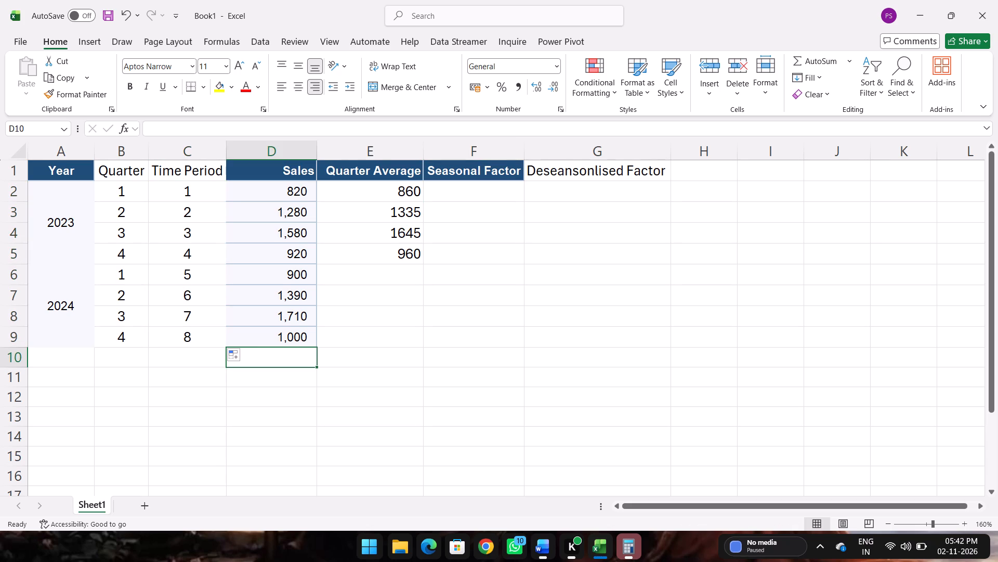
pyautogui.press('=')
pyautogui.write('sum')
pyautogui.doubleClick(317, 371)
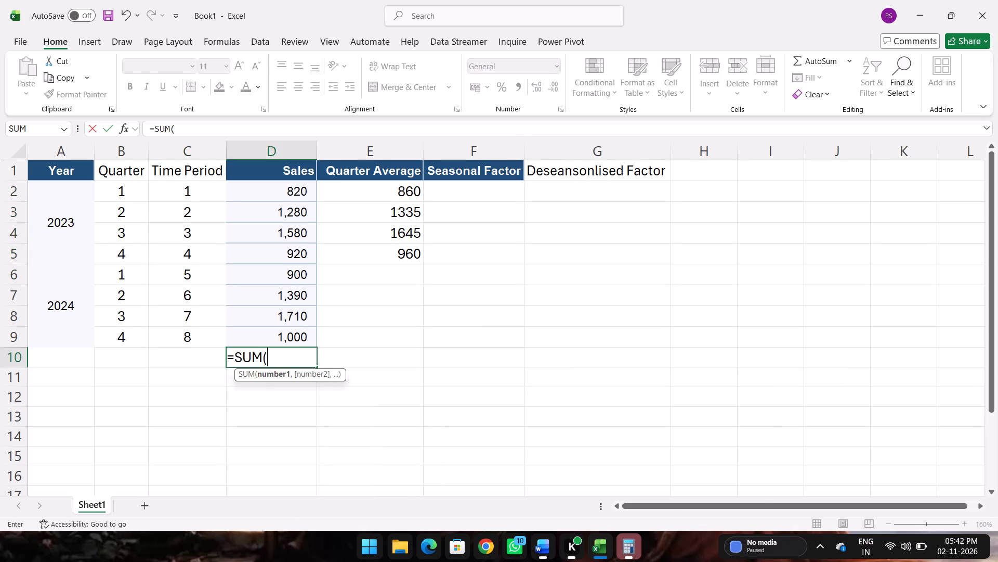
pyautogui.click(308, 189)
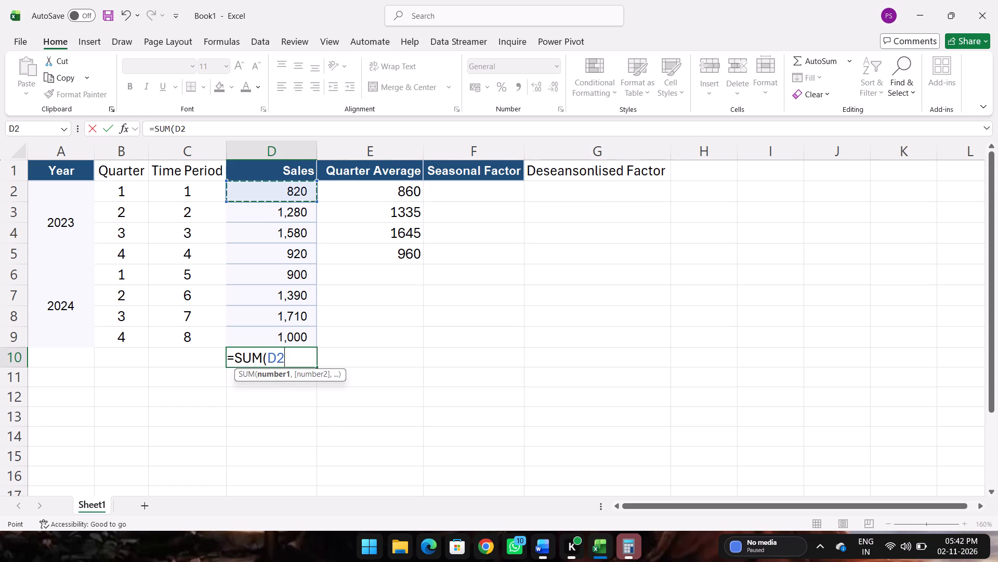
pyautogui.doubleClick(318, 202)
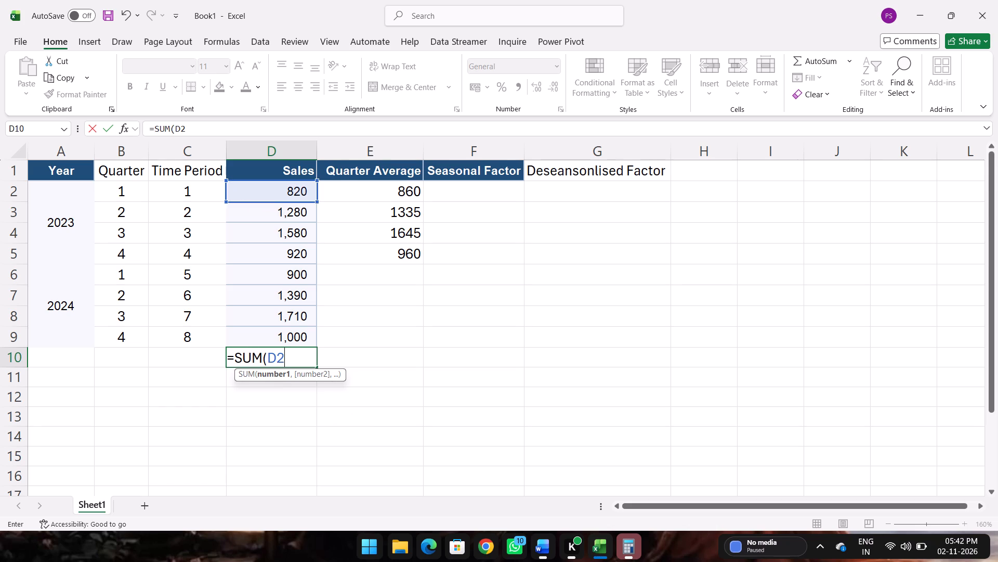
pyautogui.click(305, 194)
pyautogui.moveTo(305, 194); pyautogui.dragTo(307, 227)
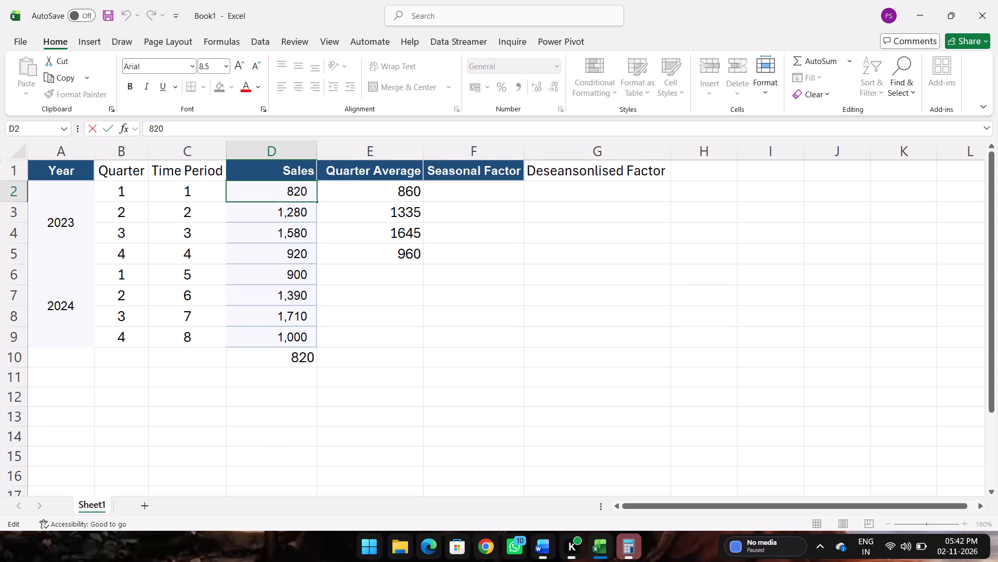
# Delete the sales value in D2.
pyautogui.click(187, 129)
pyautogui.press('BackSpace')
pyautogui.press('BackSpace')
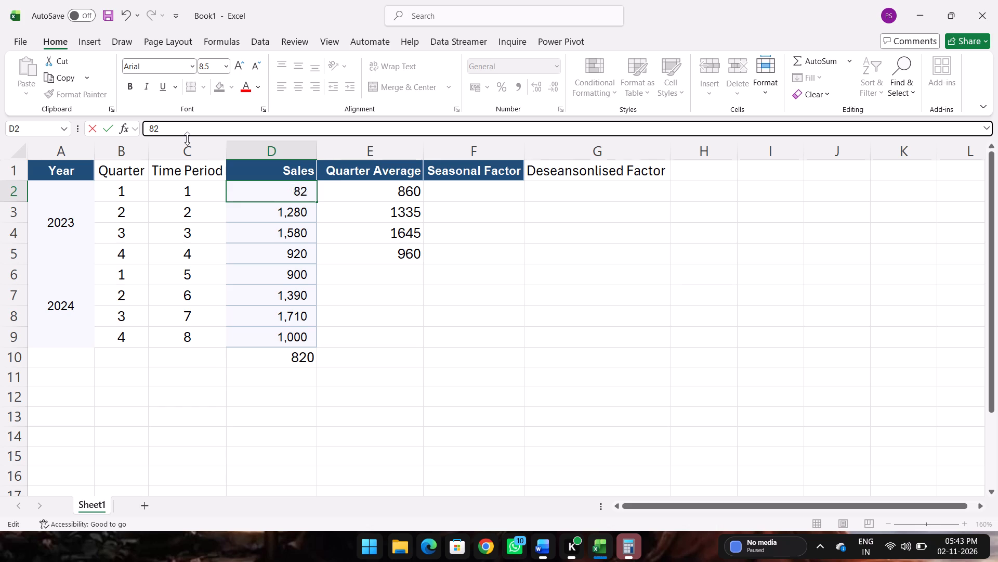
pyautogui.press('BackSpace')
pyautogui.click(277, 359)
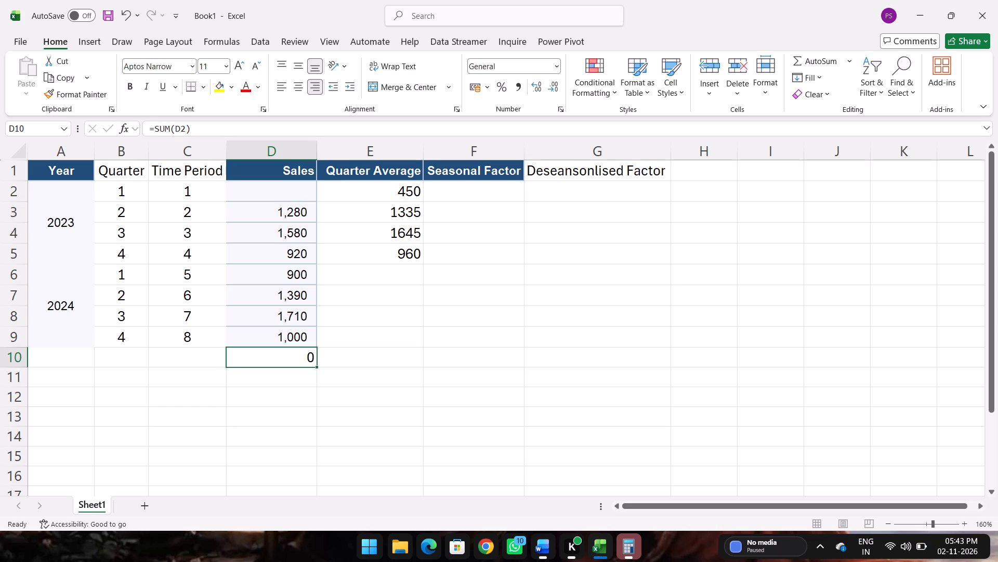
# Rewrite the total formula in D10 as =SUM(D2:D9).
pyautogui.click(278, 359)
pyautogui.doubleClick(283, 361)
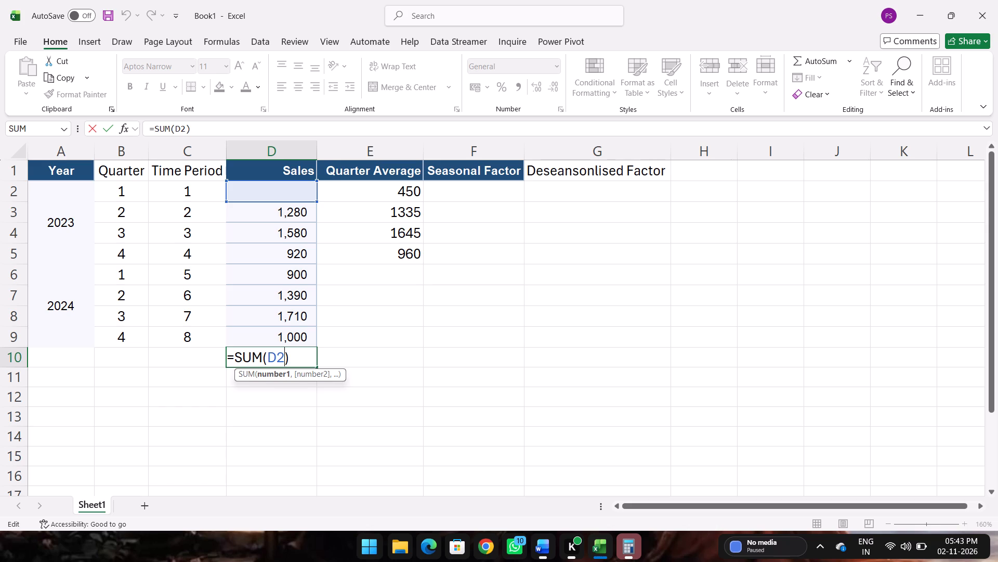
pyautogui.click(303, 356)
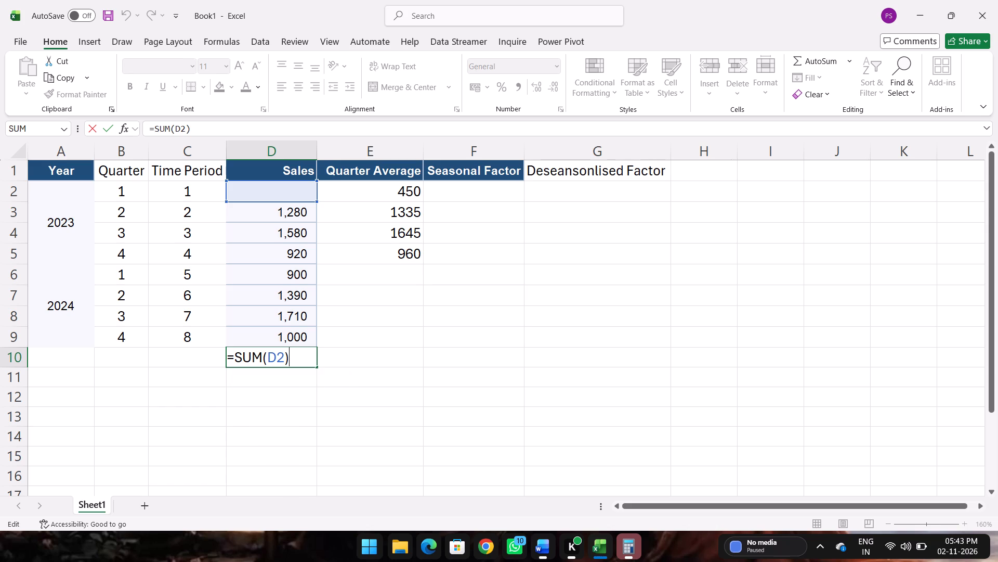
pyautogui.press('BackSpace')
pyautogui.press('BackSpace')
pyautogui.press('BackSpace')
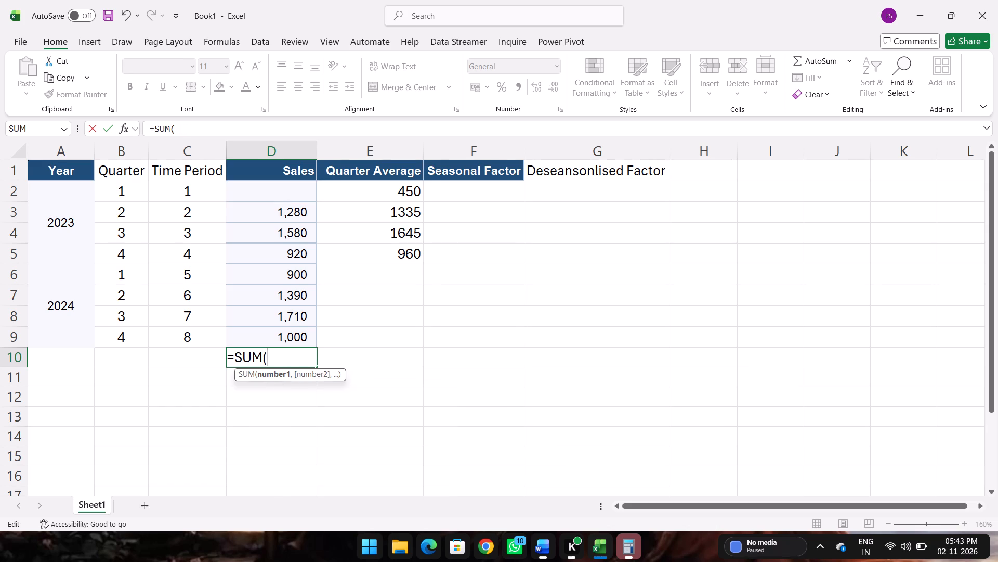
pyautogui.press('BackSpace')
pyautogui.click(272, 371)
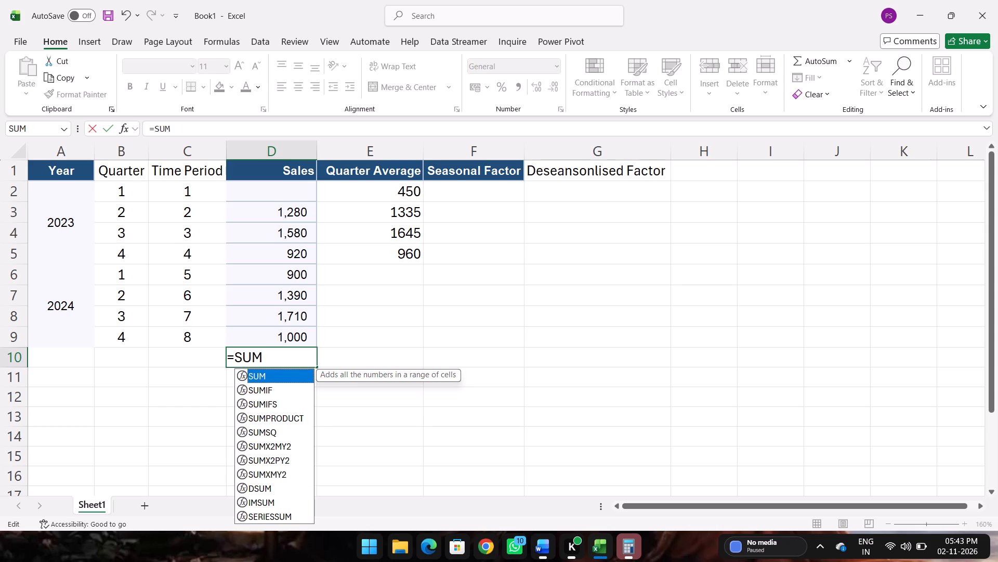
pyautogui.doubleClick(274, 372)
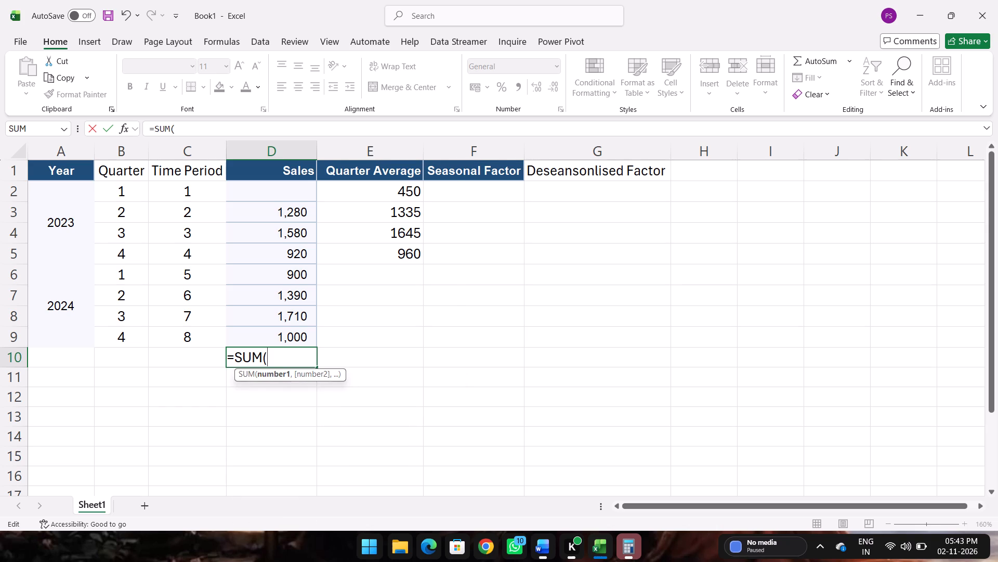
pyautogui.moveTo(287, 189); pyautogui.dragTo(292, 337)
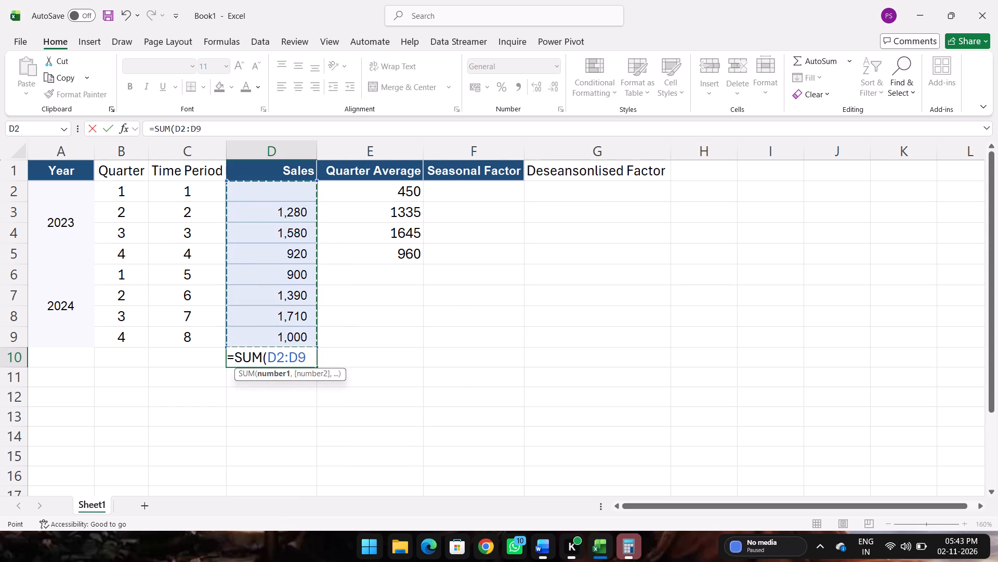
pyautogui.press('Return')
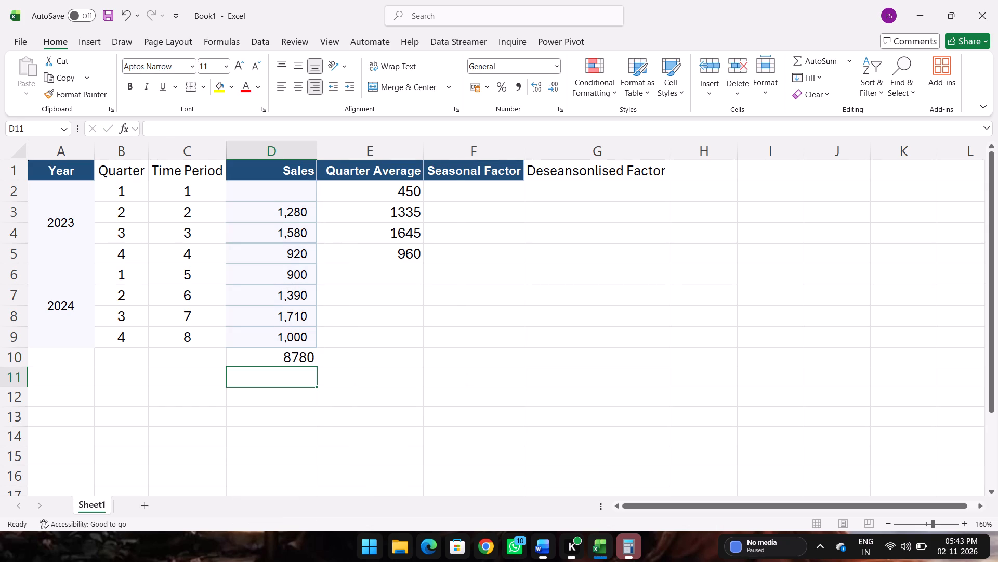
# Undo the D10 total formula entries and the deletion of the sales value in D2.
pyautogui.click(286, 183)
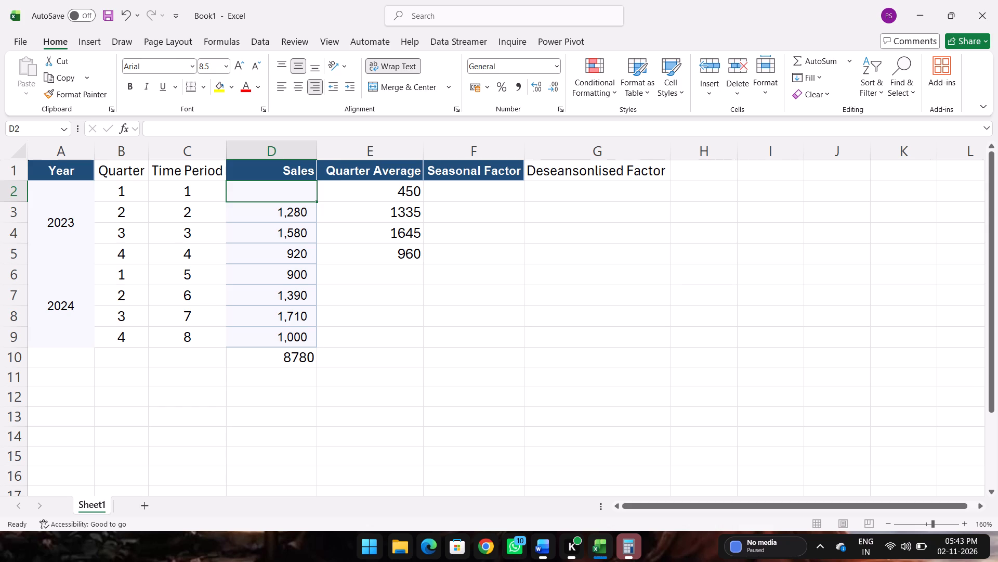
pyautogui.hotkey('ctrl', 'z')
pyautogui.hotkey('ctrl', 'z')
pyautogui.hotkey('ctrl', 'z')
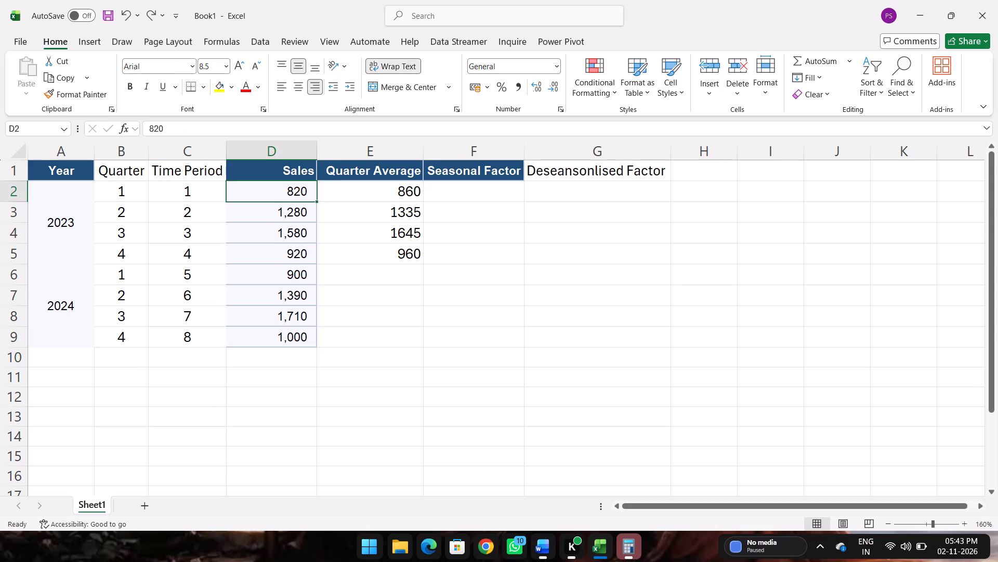
# Total the Sales column in D10 with AutoSum over D2:D9 and select the summed range to check it.
pyautogui.click(288, 362)
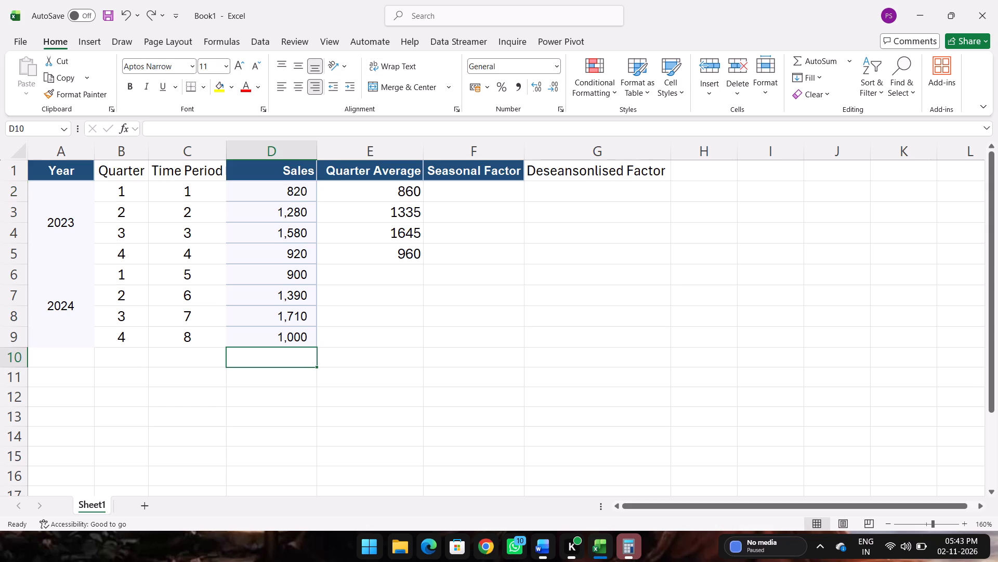
pyautogui.click(817, 56)
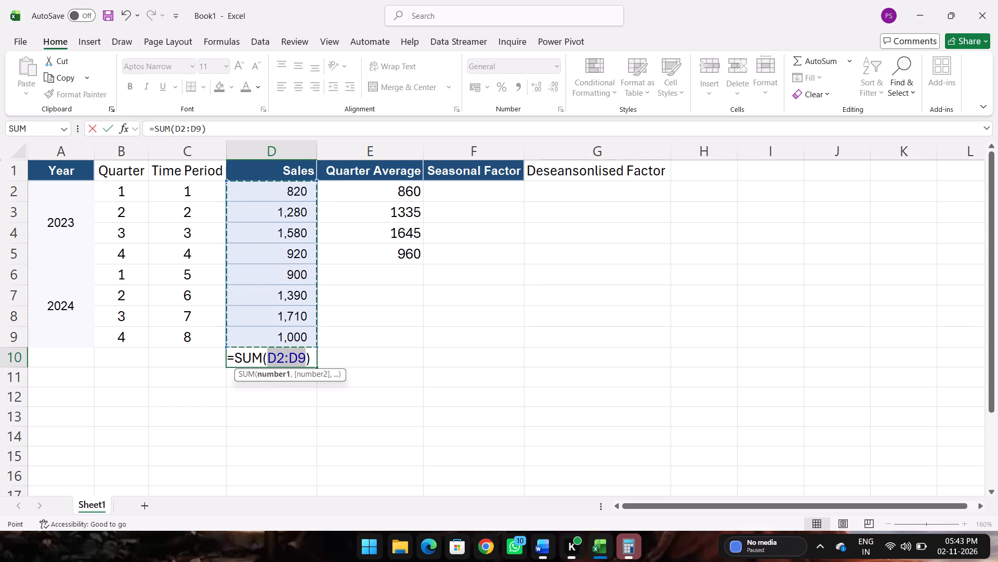
pyautogui.press('Return')
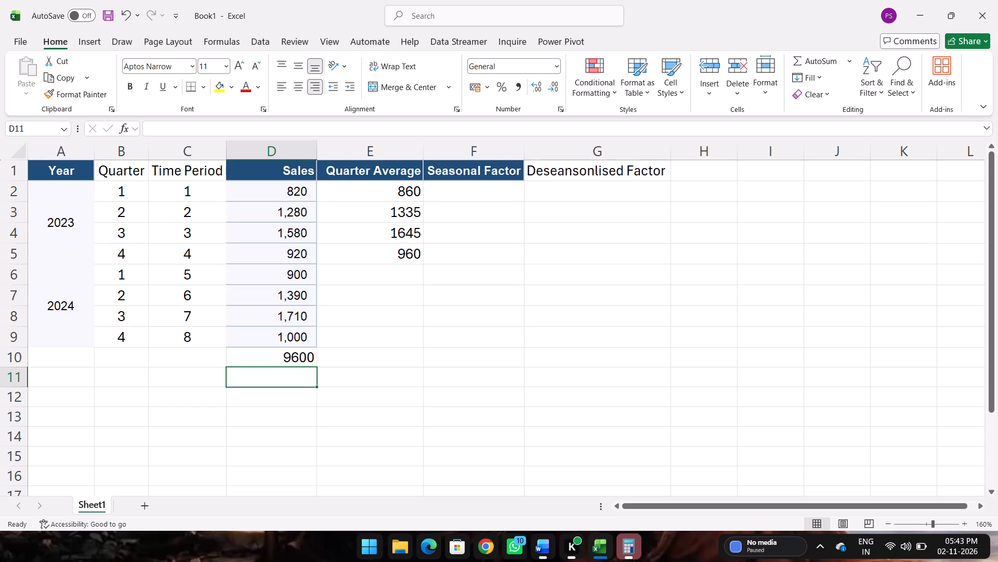
pyautogui.moveTo(271, 190); pyautogui.dragTo(287, 336)
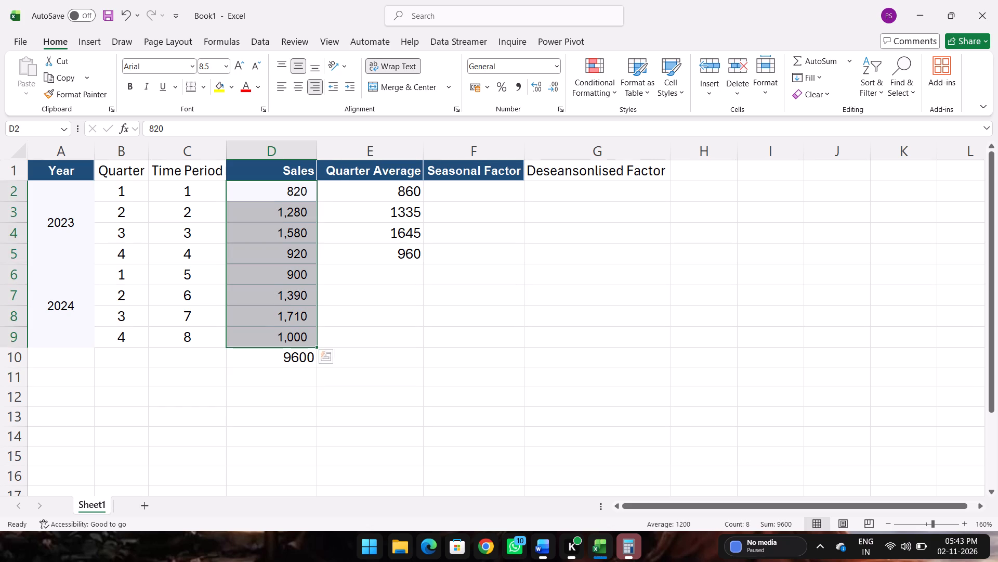
# Enter the formula =E2/D10 in F2 to calculate the first seasonal factor.
pyautogui.click(442, 187)
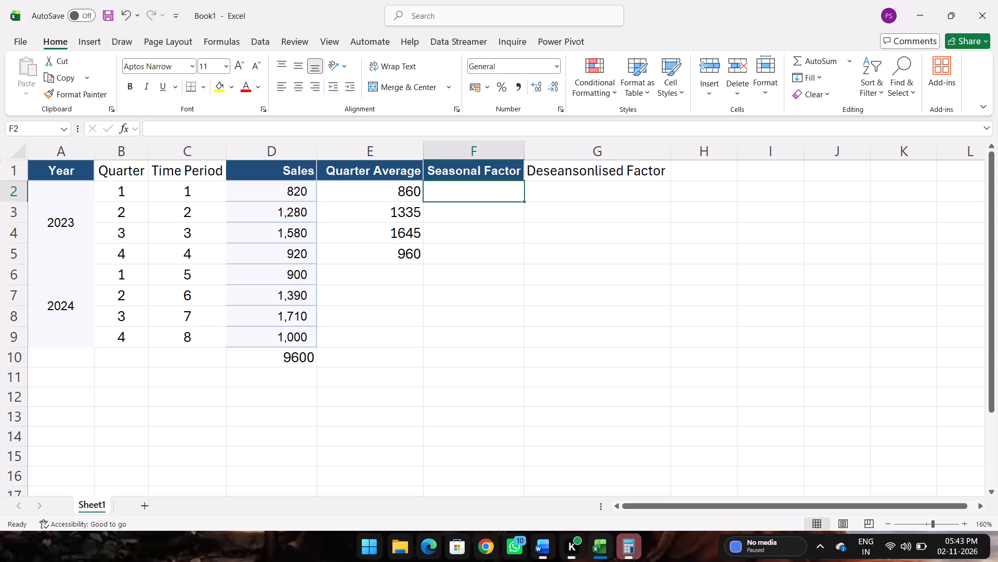
pyautogui.press('=')
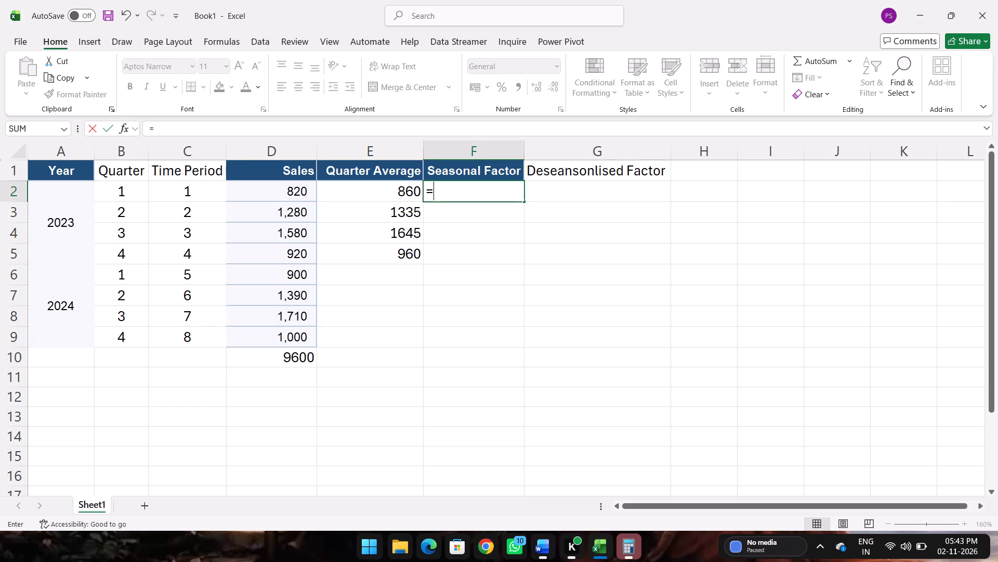
pyautogui.click(363, 197)
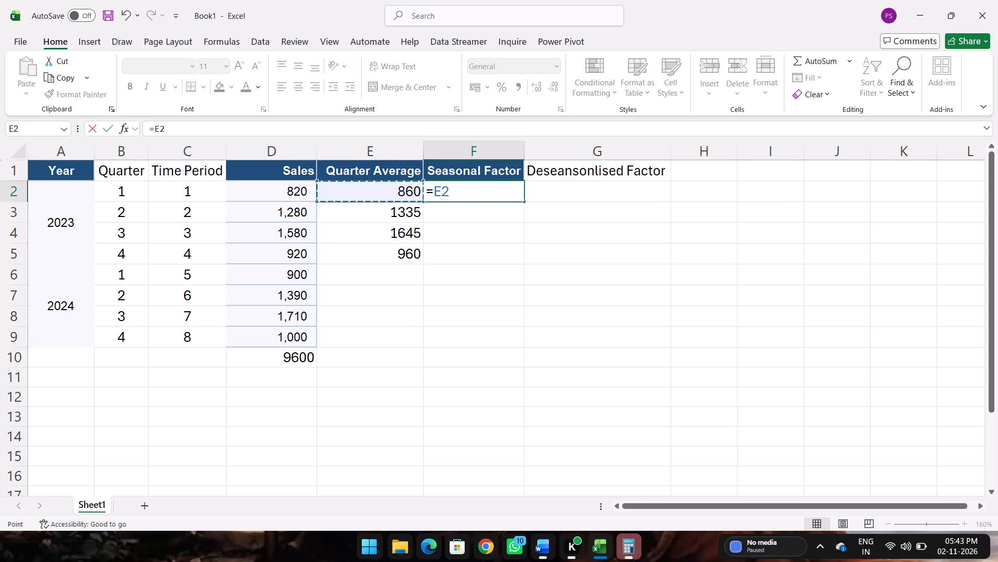
pyautogui.press('/')
pyautogui.click(275, 363)
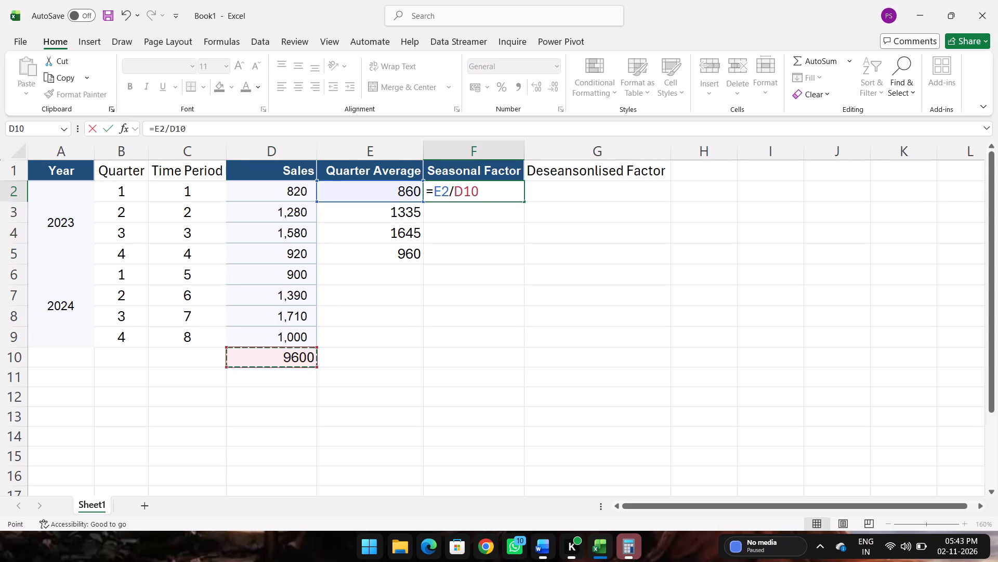
pyautogui.press('Return')
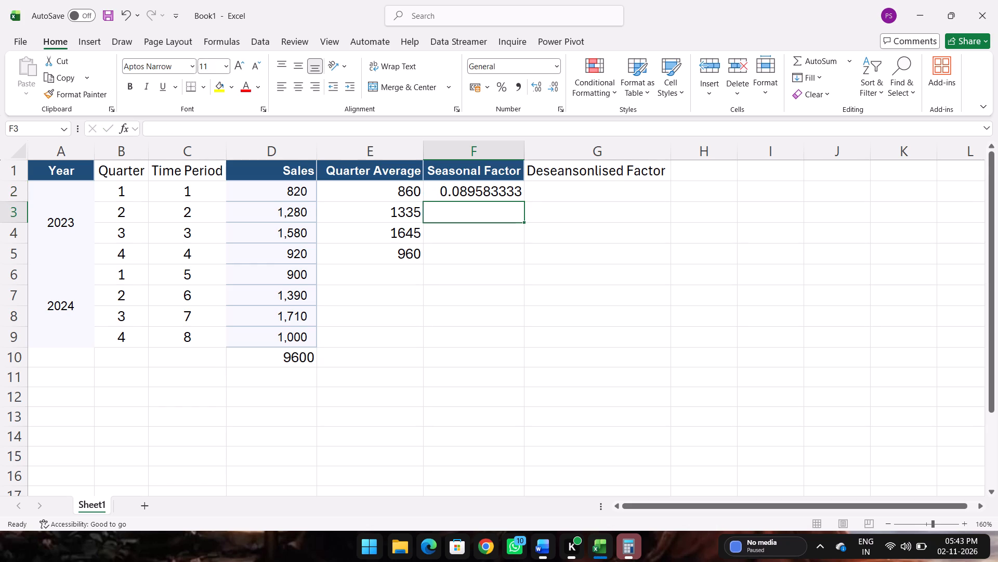
# Make the sales total reference absolute in the F2 formula, giving =E2/$D$10.
pyautogui.click(455, 197)
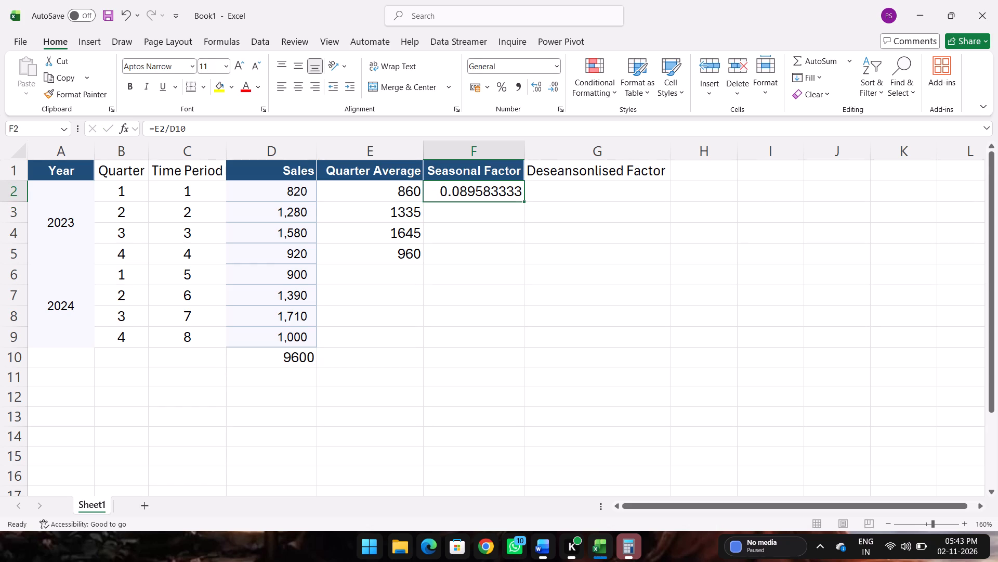
pyautogui.click(181, 131)
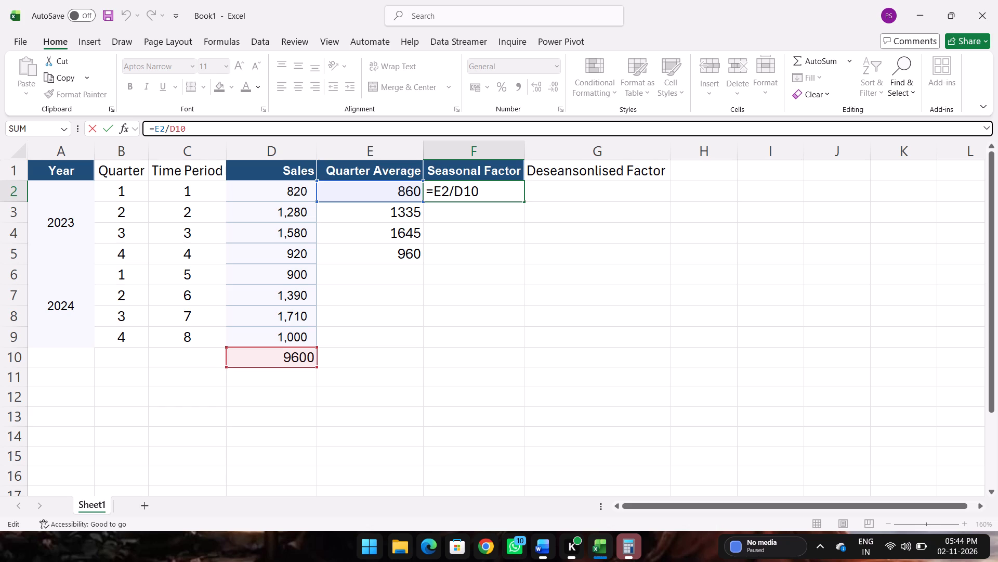
pyautogui.press('F4')
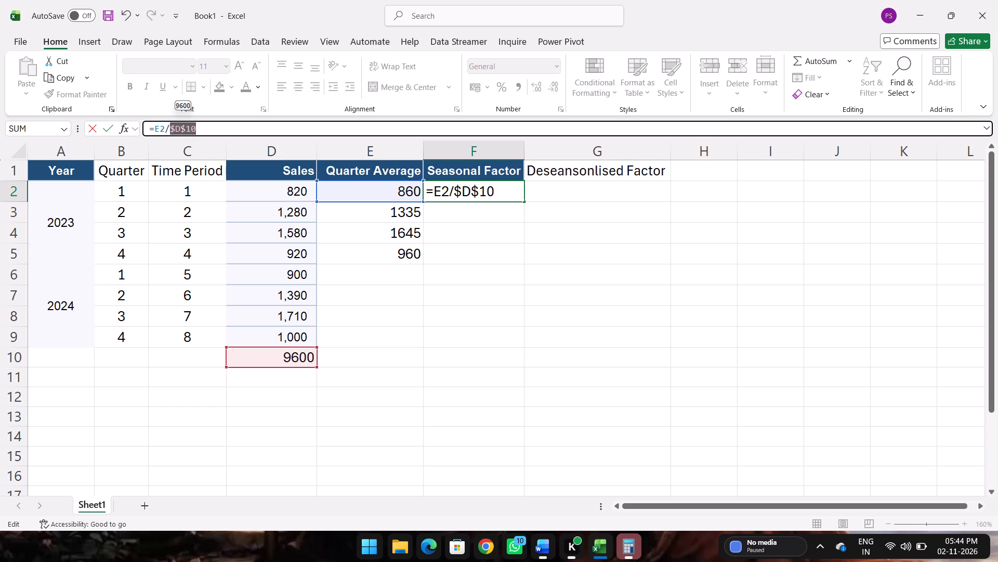
pyautogui.press('Return')
# Copy the seasonal factor formula from F2 down to F5 and check the copied formulas in F3 to F5.
pyautogui.click(502, 188)
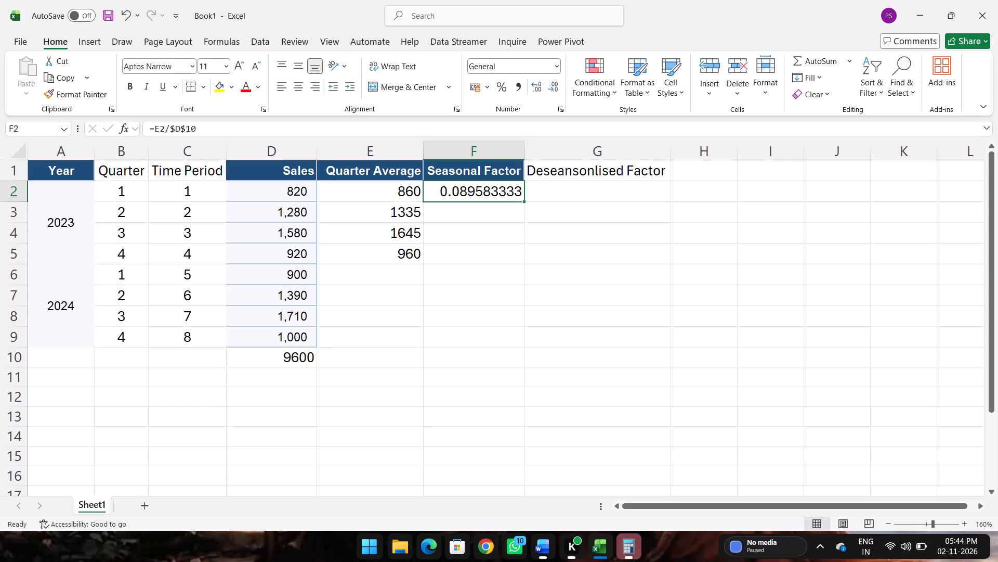
pyautogui.moveTo(523, 202); pyautogui.dragTo(524, 261)
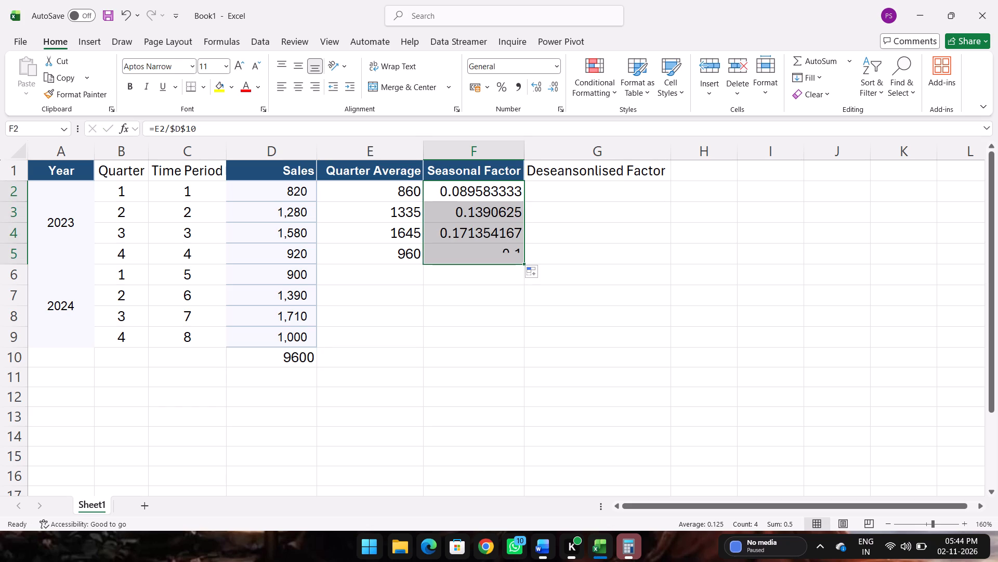
pyautogui.click(465, 213)
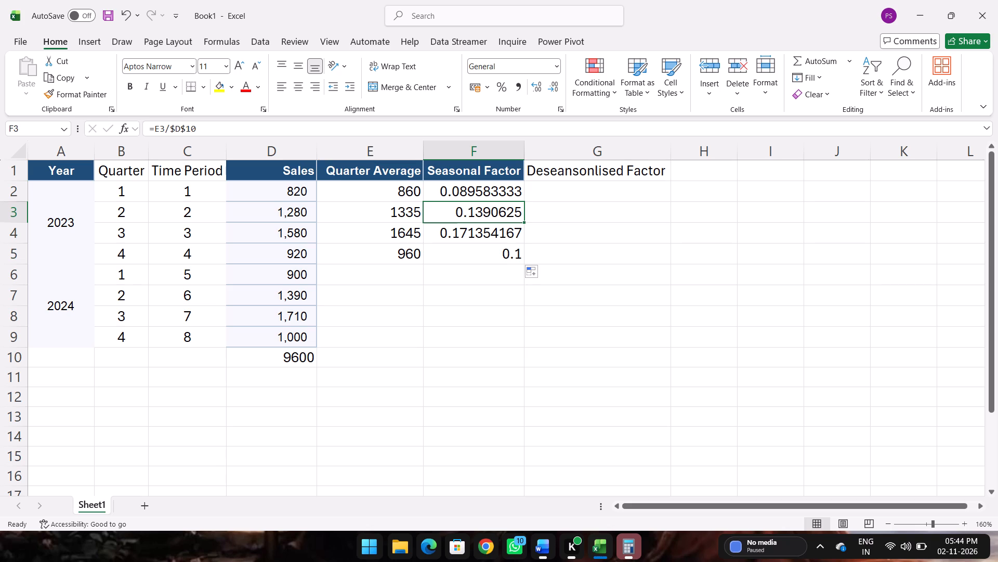
pyautogui.click(468, 239)
pyautogui.click(472, 255)
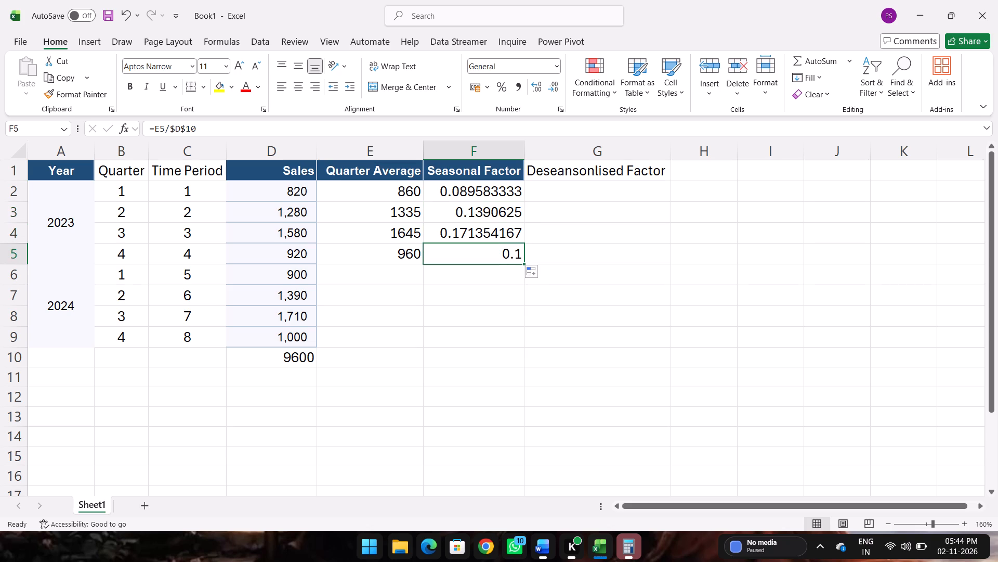
# Check the seasonal factor formulas, paste the F2 formula =E2/$D$10 unchanged into F6, and fill it down to F9.
pyautogui.click(267, 128)
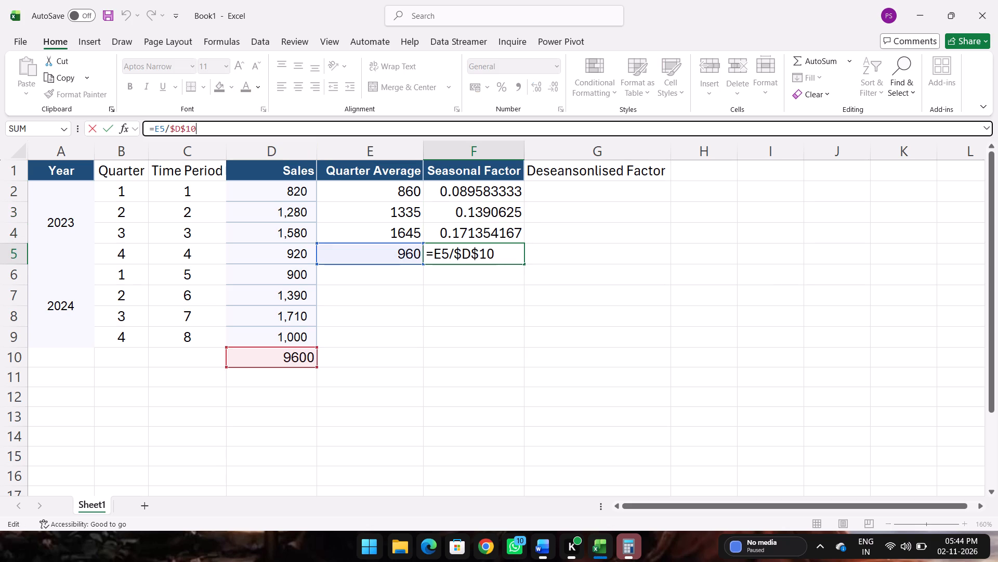
pyautogui.click(450, 234)
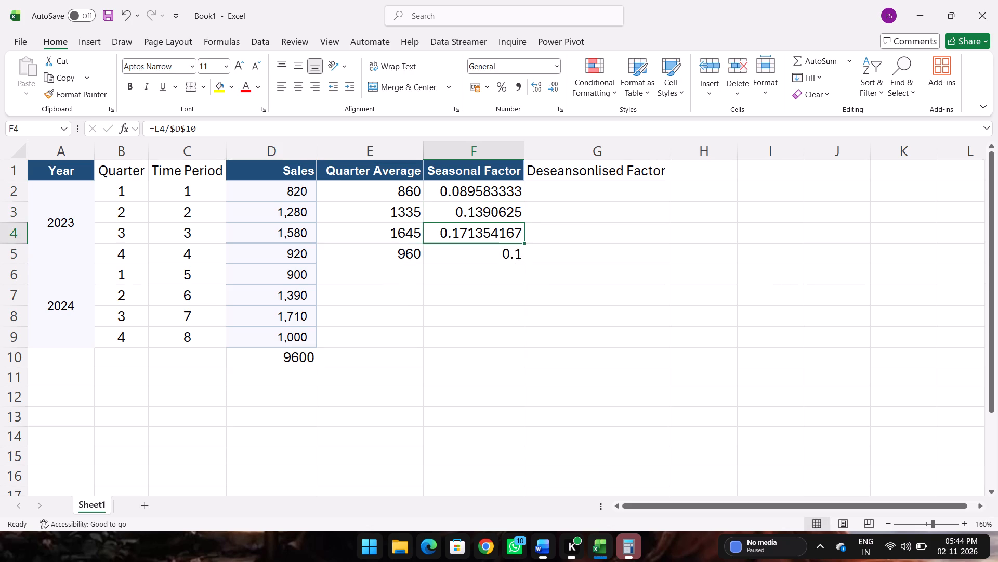
pyautogui.click(301, 127)
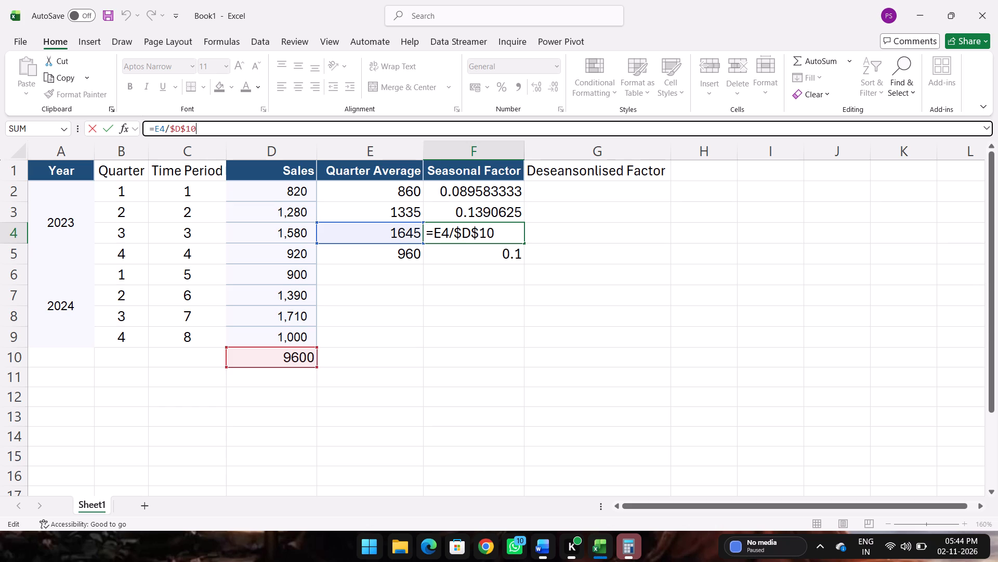
pyautogui.click(478, 249)
pyautogui.click(461, 191)
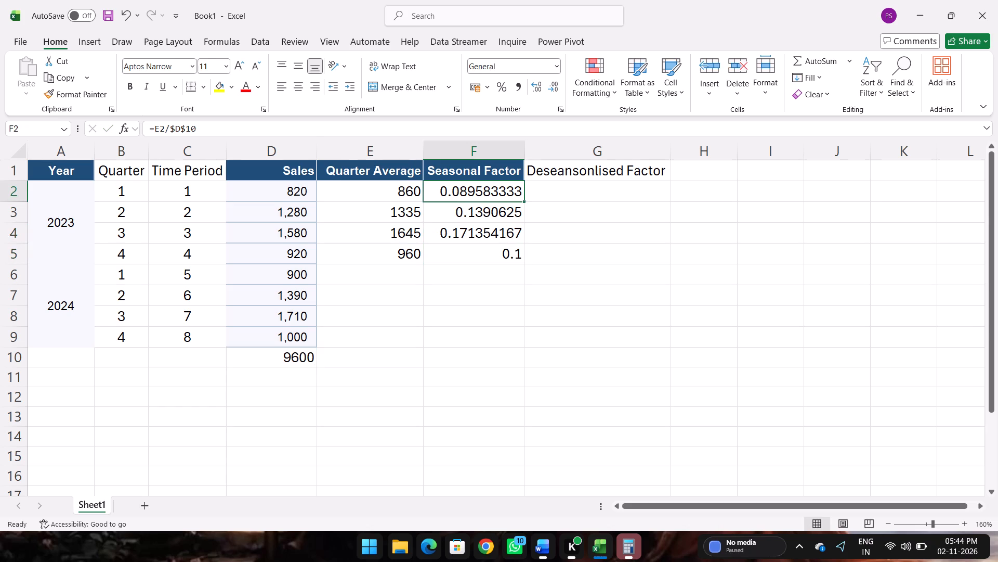
pyautogui.click(248, 126)
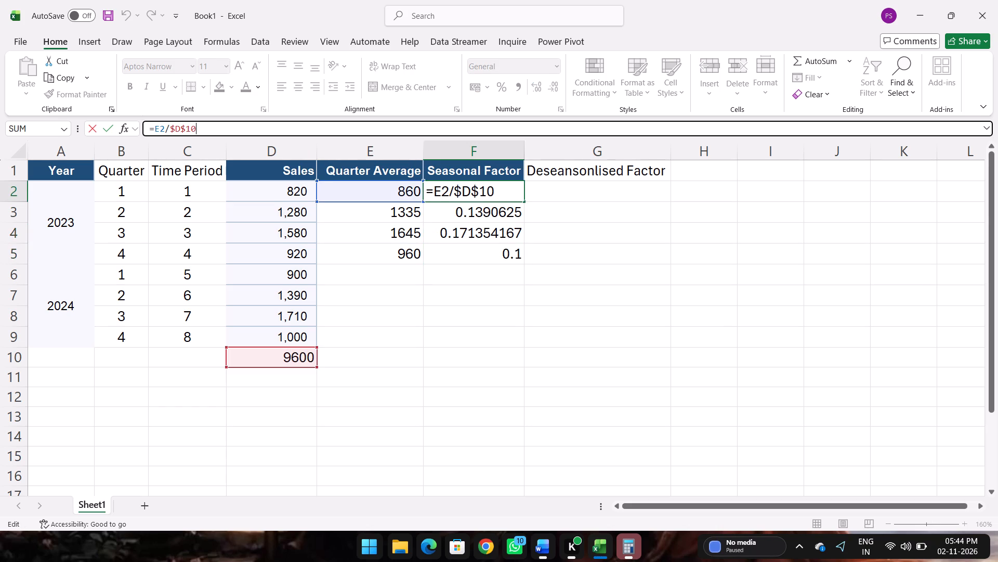
pyautogui.hotkey('ctrl', 'a')
pyautogui.hotkey('ctrl', 'c')
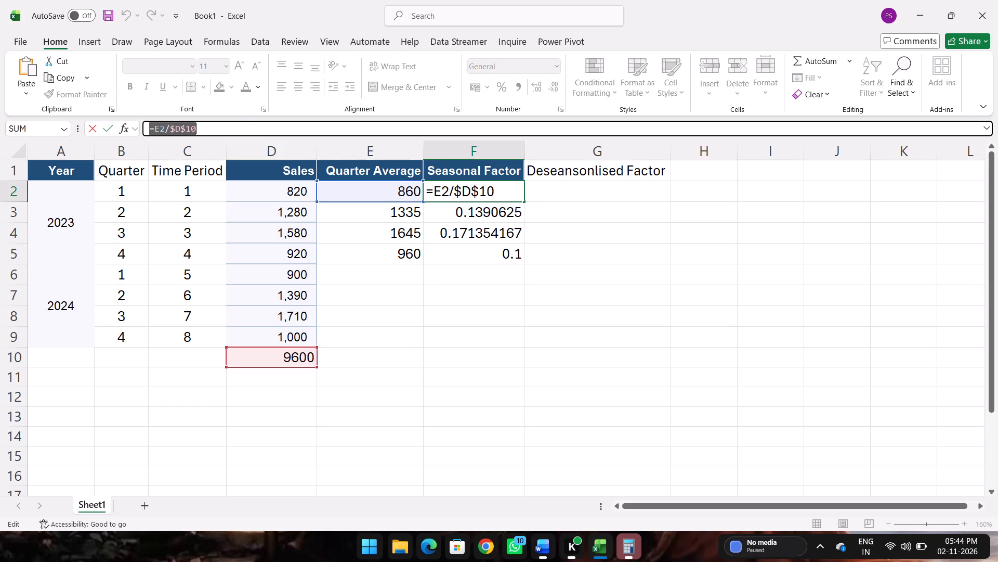
pyautogui.press('Return')
pyautogui.click(472, 277)
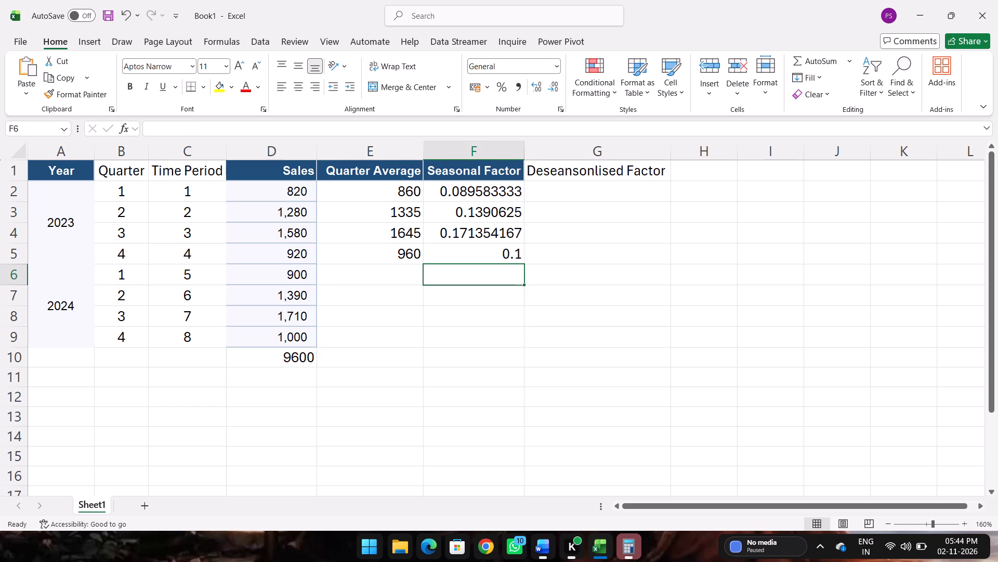
pyautogui.hotkey('ctrl', 'v')
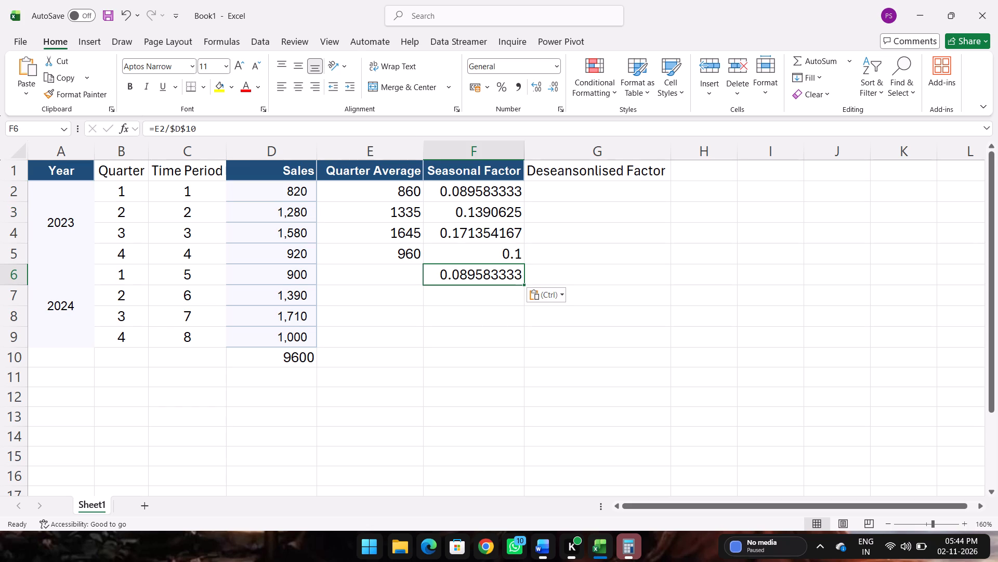
pyautogui.moveTo(523, 285); pyautogui.dragTo(525, 341)
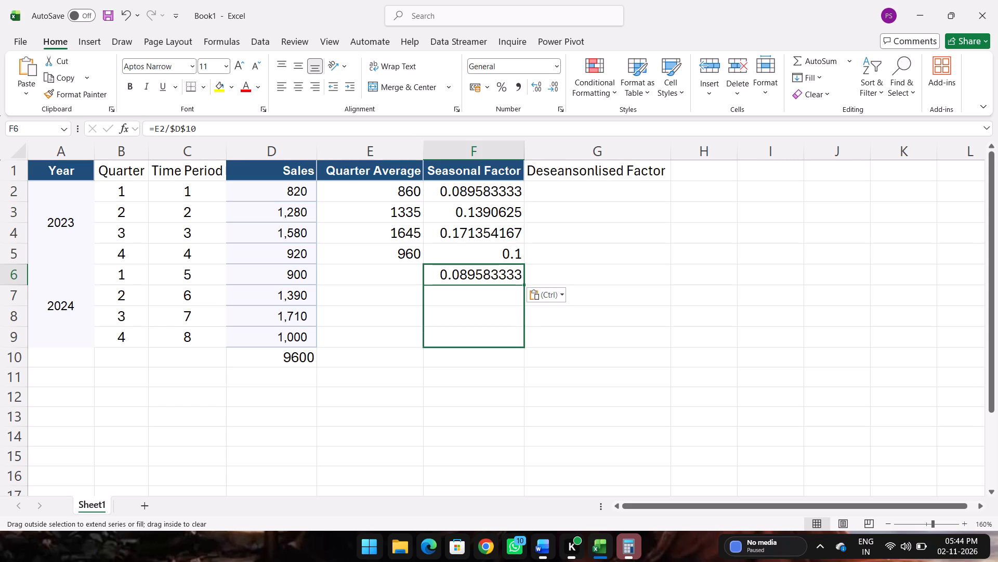
pyautogui.moveTo(525, 341); pyautogui.dragTo(526, 343)
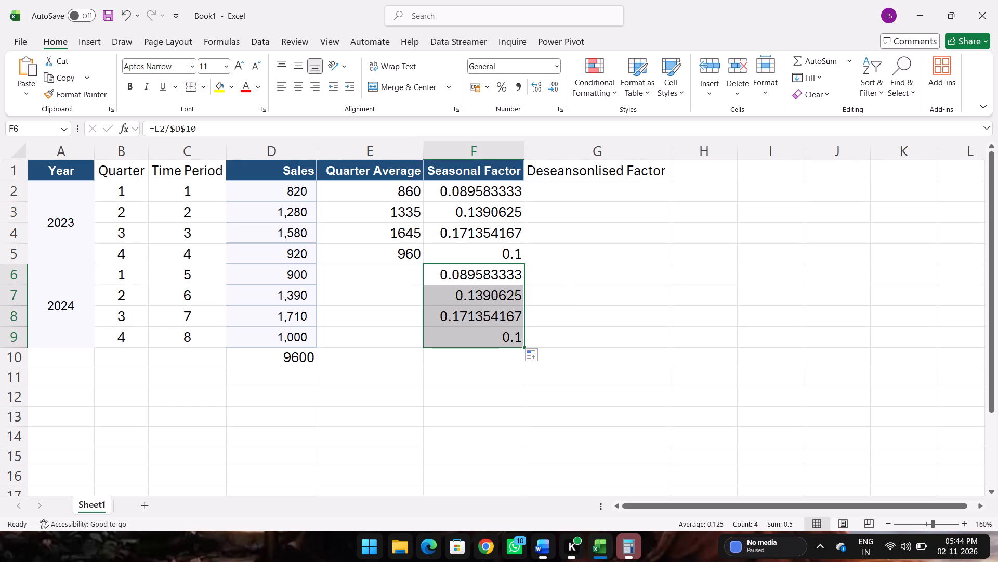
# Enter the formula =E2*F2 in G2 under the Deseansonlised Factor heading.
pyautogui.click(571, 194)
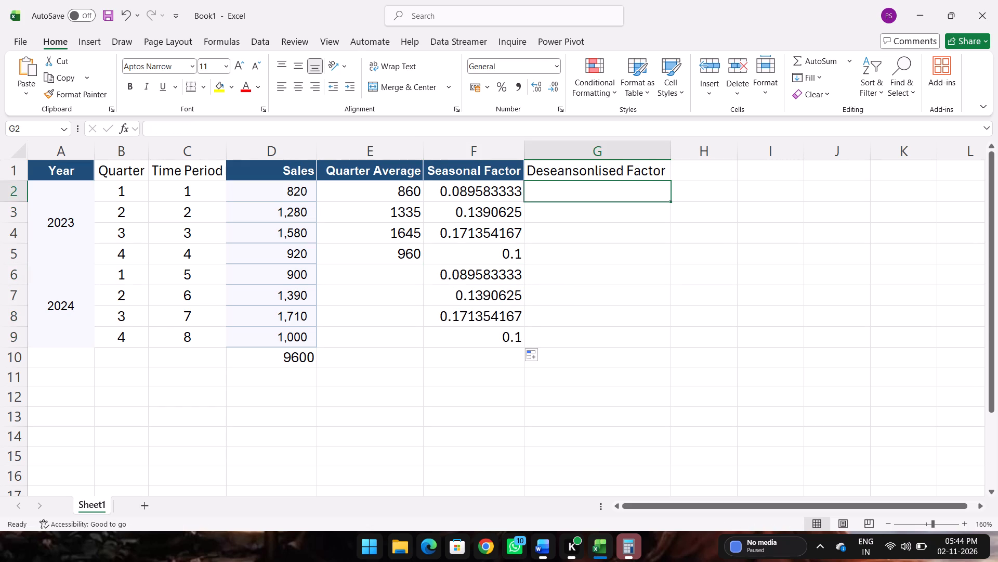
pyautogui.click(566, 197)
pyautogui.press('=')
pyautogui.click(388, 194)
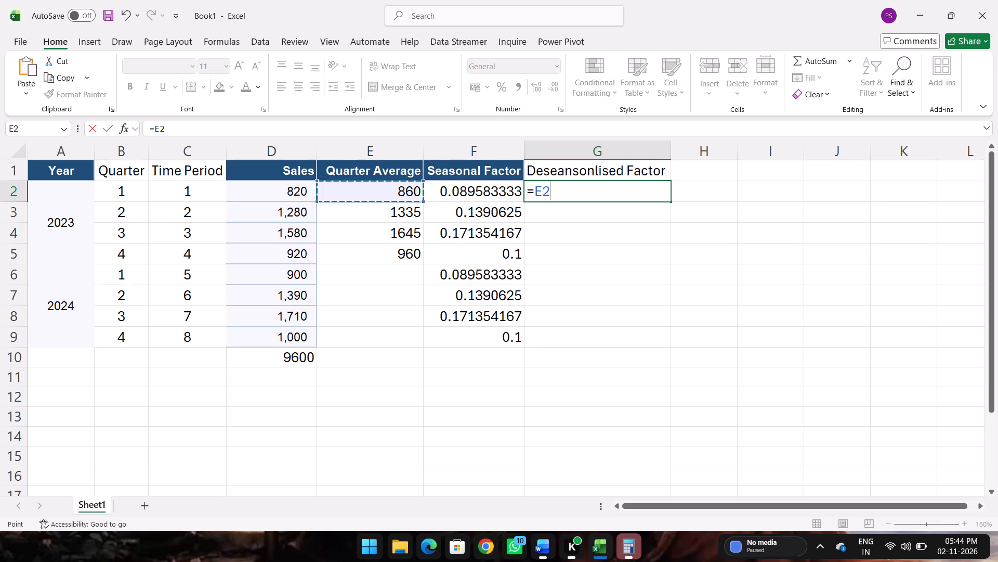
pyautogui.press('*')
pyautogui.click(491, 191)
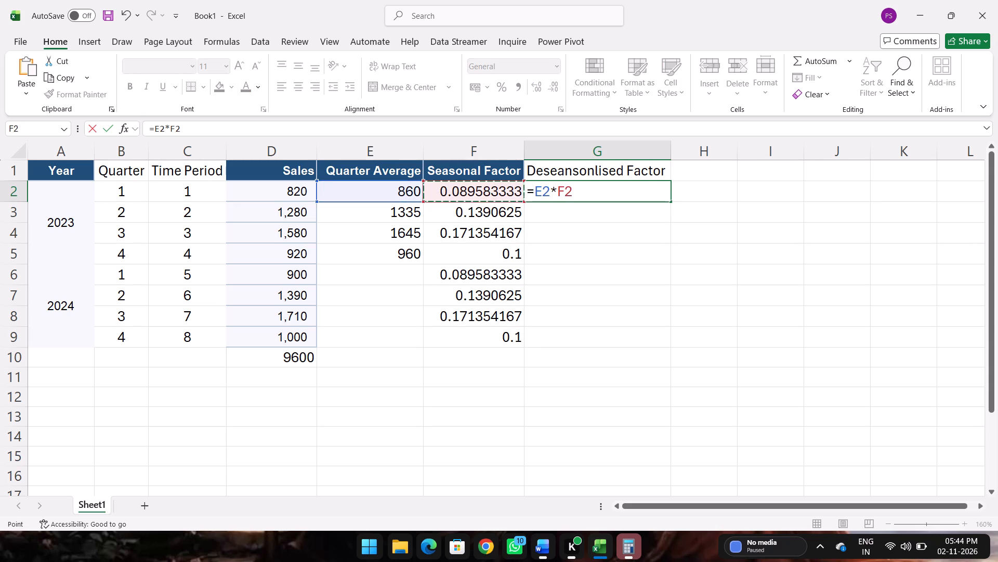
pyautogui.press('Return')
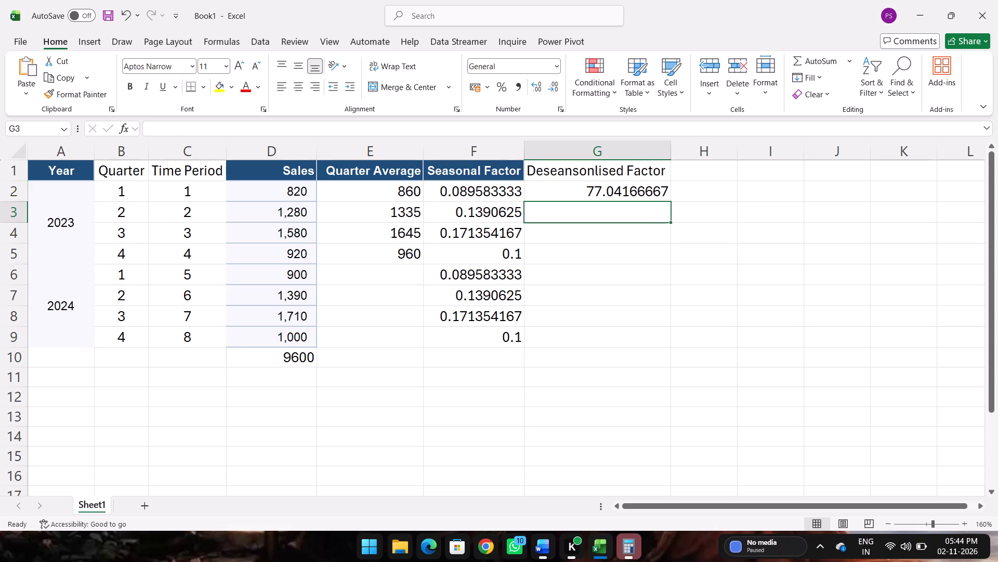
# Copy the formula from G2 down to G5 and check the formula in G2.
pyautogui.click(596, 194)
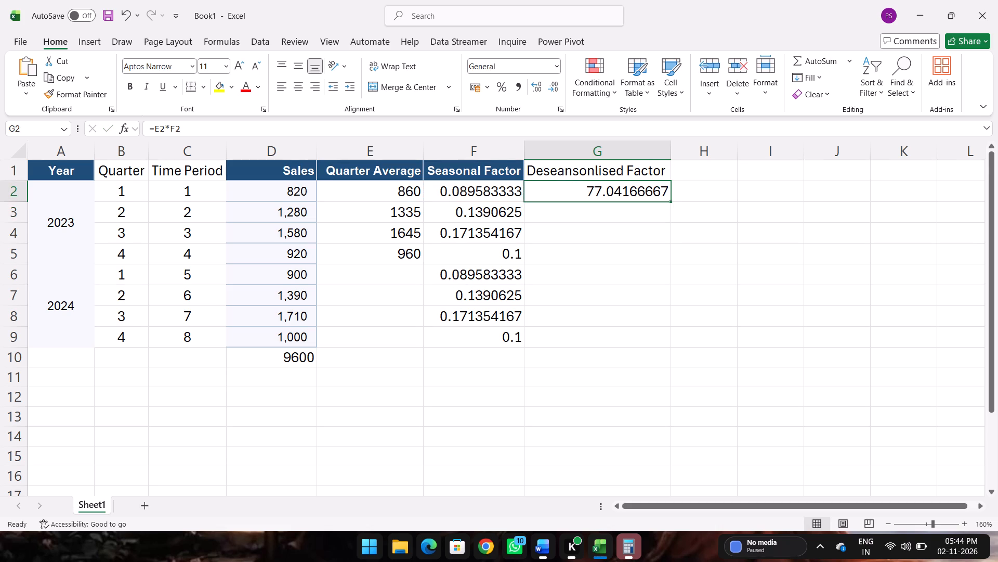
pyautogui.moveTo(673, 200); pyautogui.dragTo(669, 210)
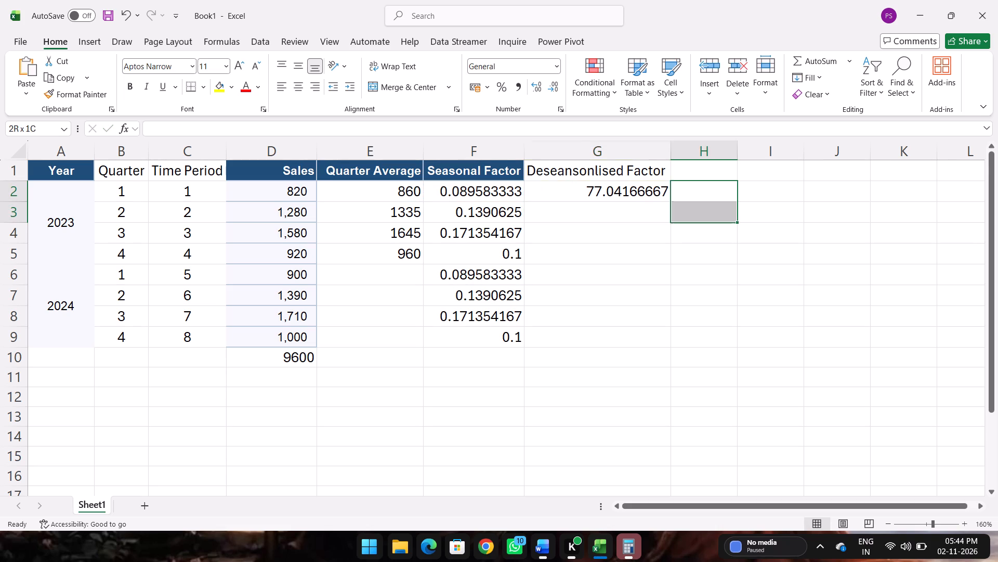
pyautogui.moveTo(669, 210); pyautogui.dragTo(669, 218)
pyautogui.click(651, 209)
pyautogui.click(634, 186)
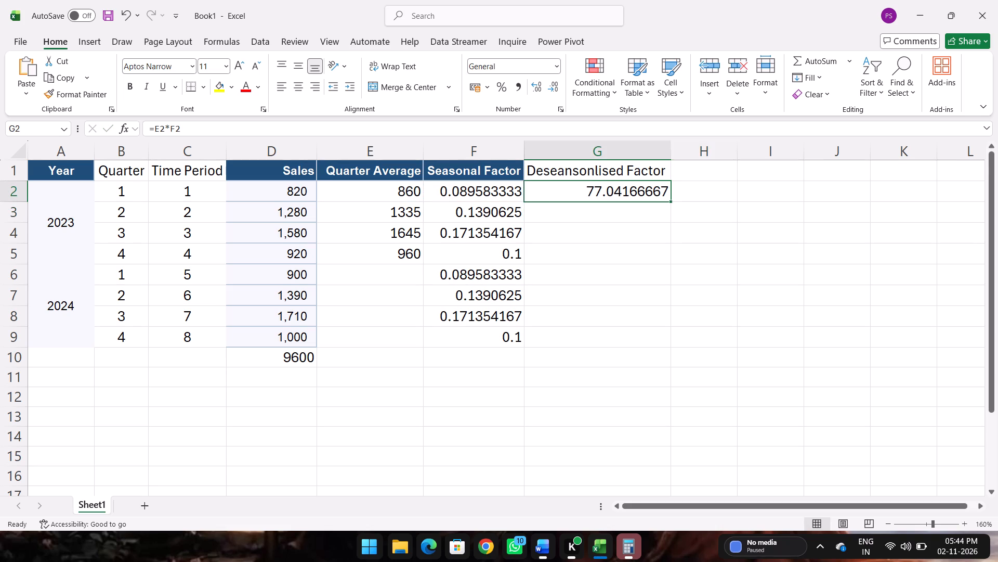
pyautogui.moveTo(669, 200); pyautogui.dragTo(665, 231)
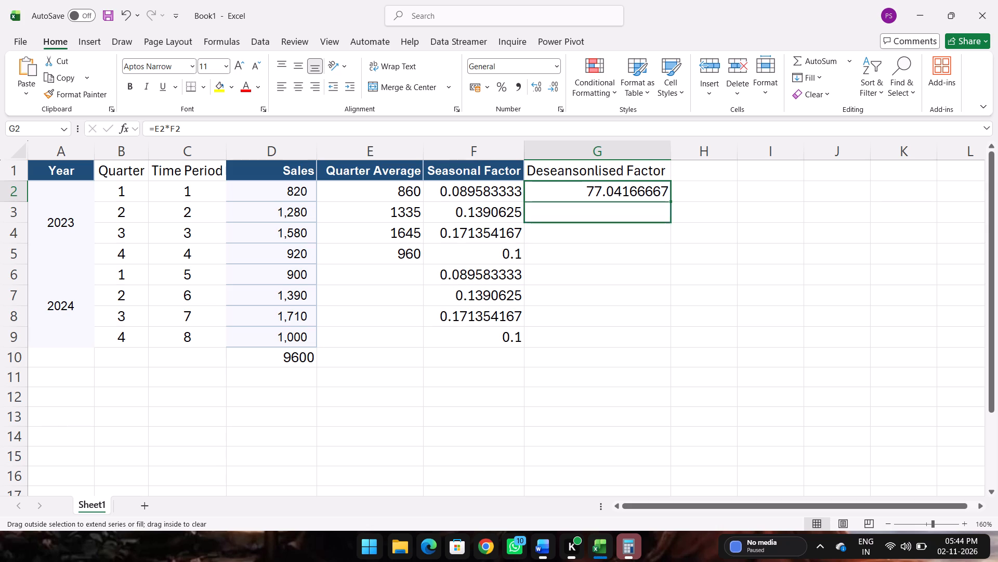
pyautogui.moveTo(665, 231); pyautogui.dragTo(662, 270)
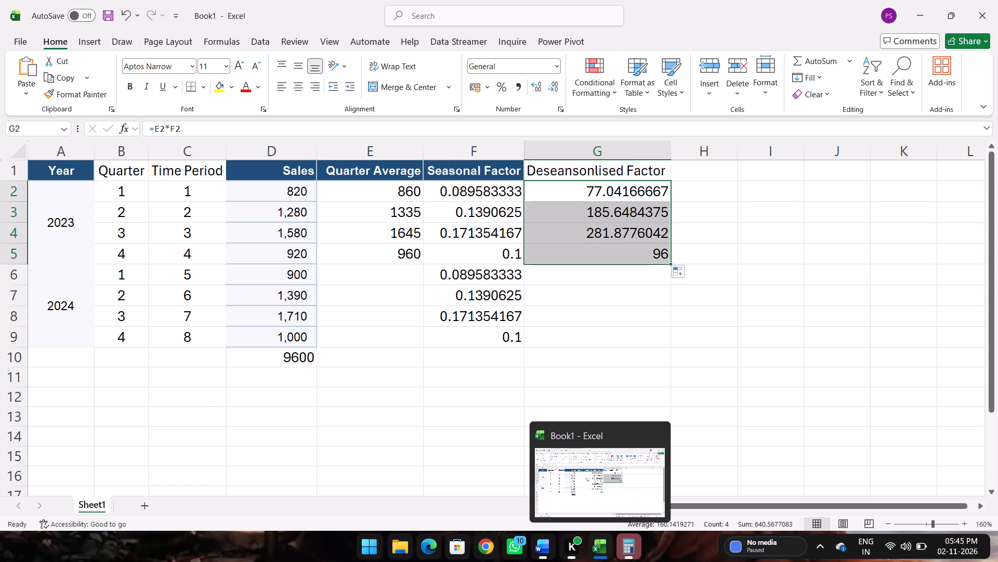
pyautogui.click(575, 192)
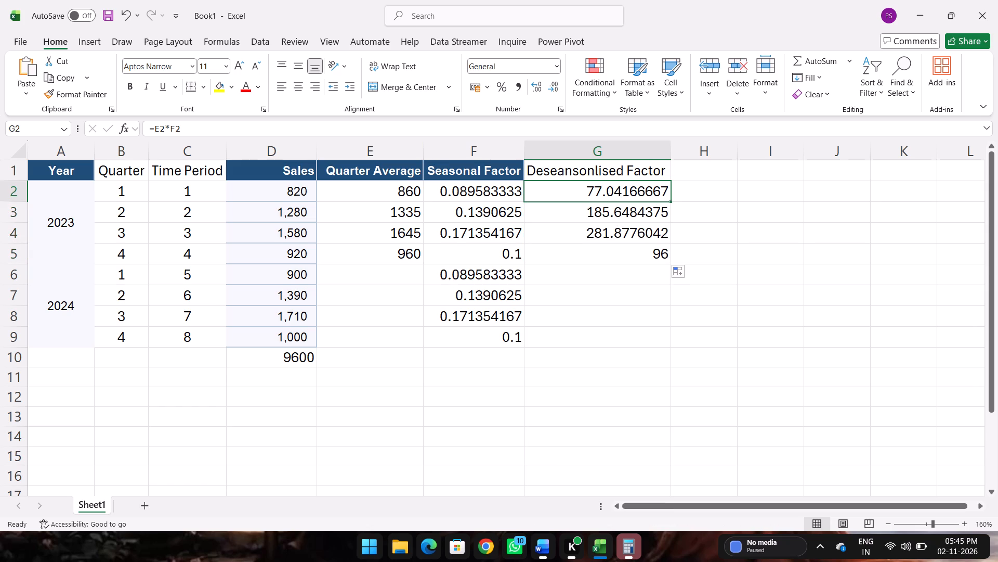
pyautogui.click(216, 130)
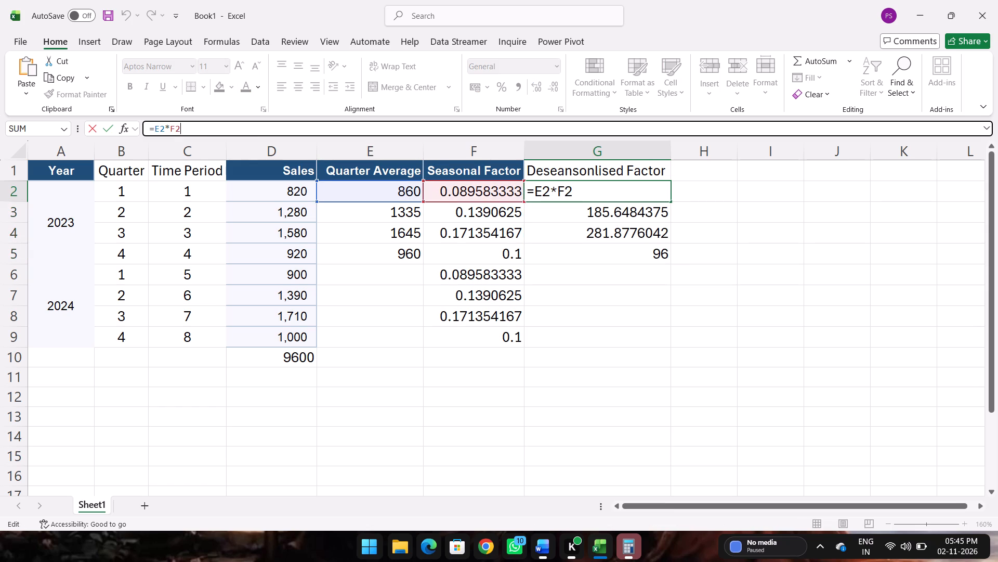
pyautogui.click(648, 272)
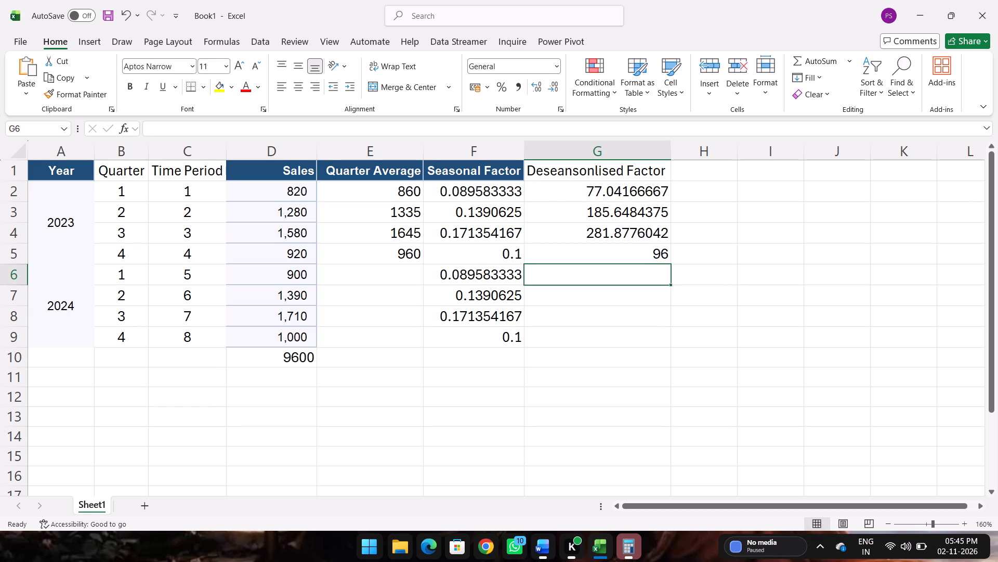
# Change the G2 formula to =D2*F2 so it uses the Sales value in place of the quarter average.
pyautogui.click(634, 190)
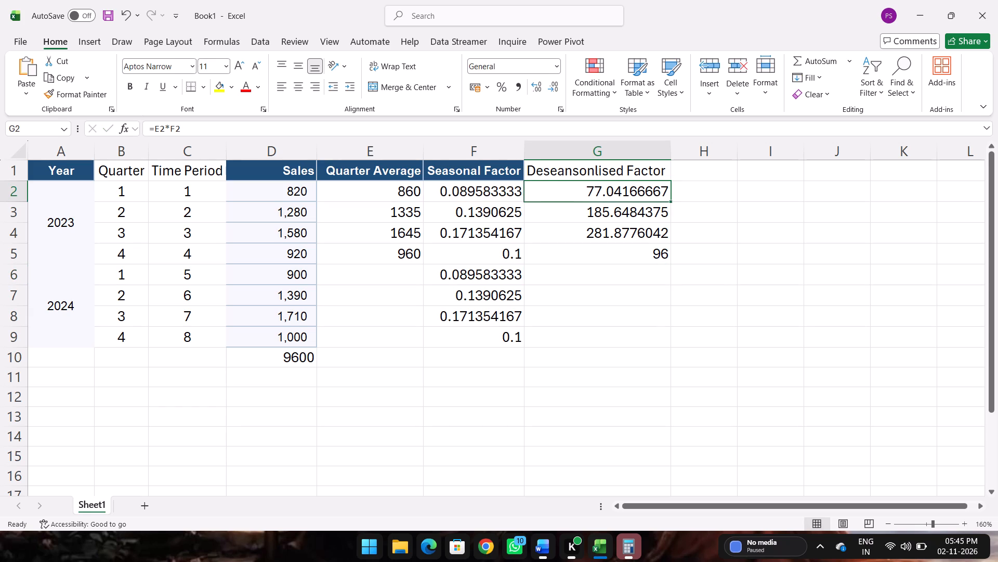
pyautogui.doubleClick(671, 202)
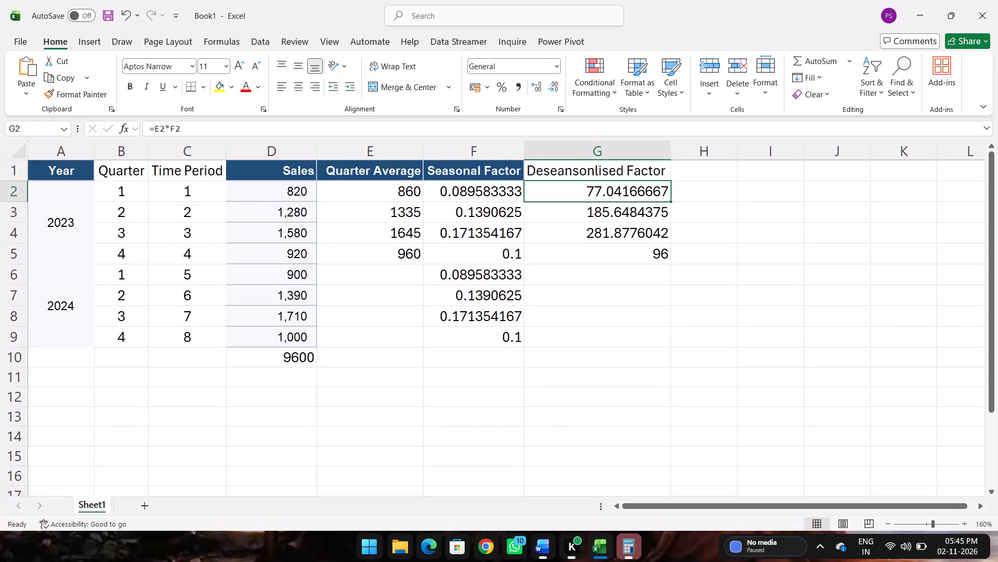
pyautogui.click(242, 131)
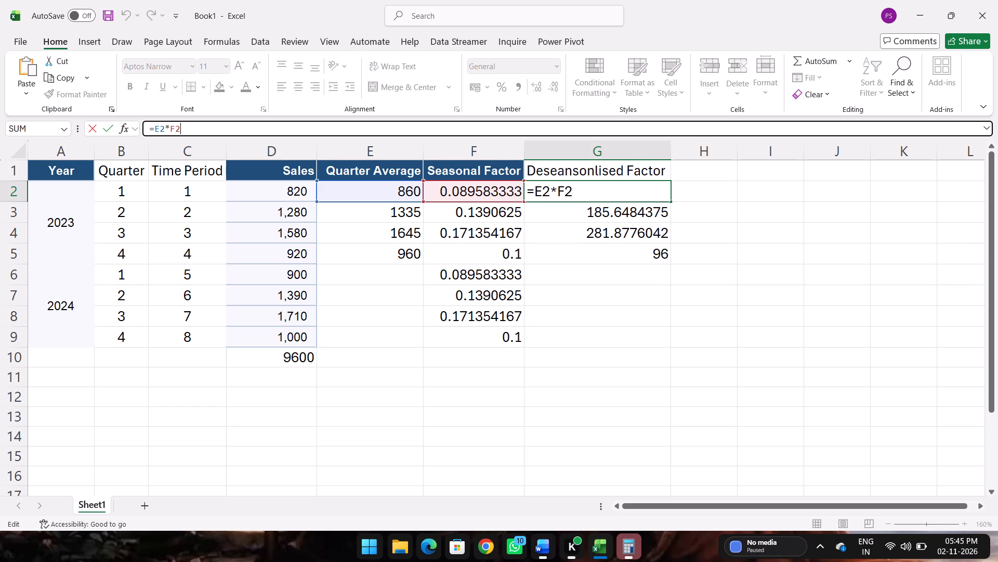
pyautogui.click(162, 126)
pyautogui.press('Right')
pyautogui.press('BackSpace')
pyautogui.press('BackSpace')
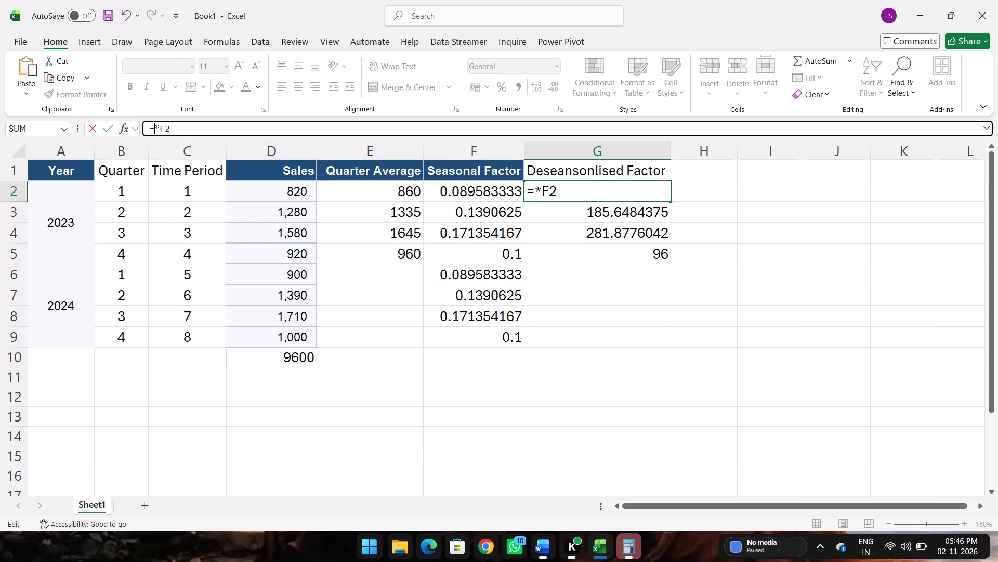
pyautogui.click(279, 194)
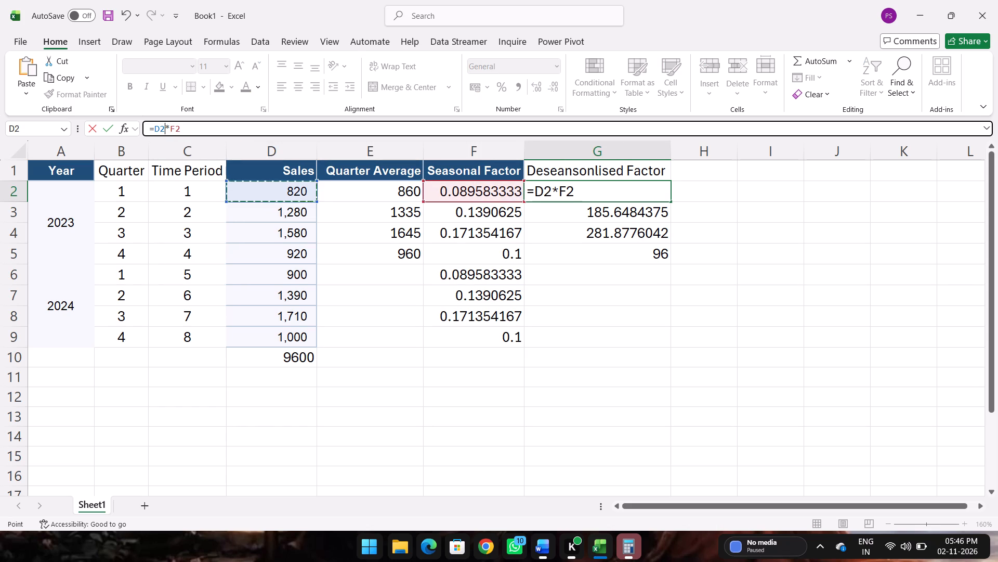
pyautogui.press('Return')
# Copy the revised formula from G2 down to G9.
pyautogui.click(616, 186)
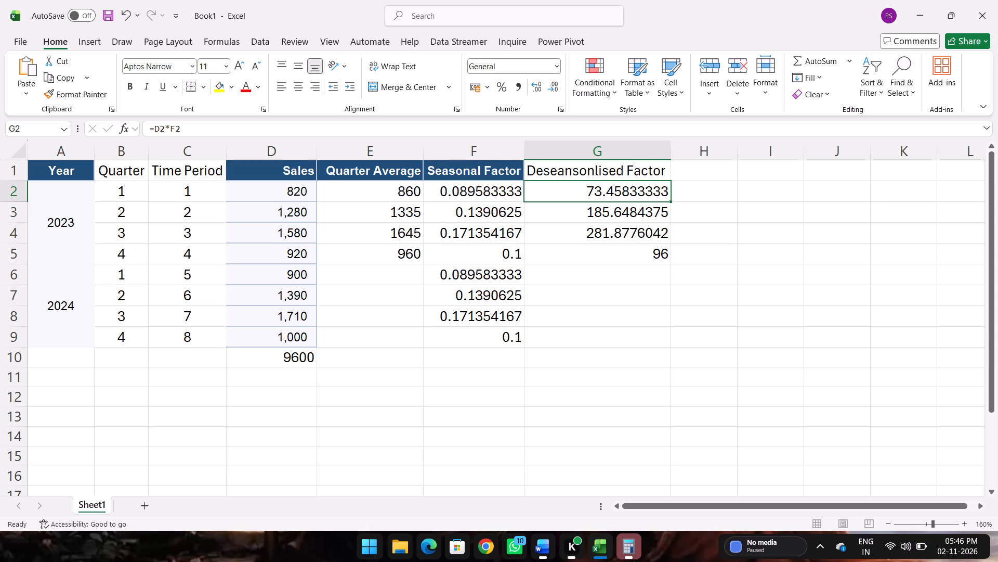
pyautogui.moveTo(669, 201); pyautogui.dragTo(682, 333)
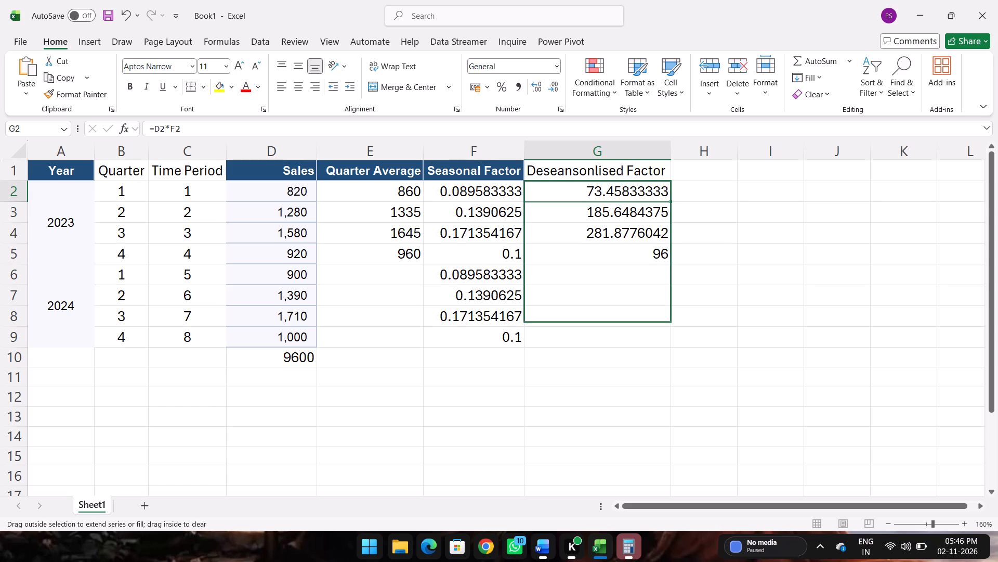
pyautogui.moveTo(682, 333); pyautogui.dragTo(682, 345)
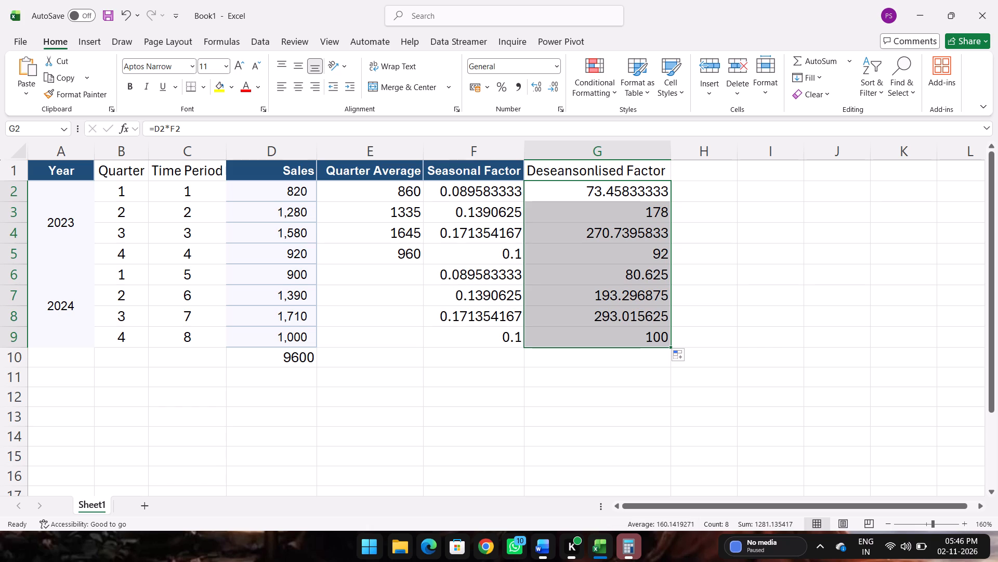
# Centre the contents of the sales table cells A1:G9 horizontally.
pyautogui.moveTo(62, 176); pyautogui.dragTo(587, 335)
pyautogui.click(296, 79)
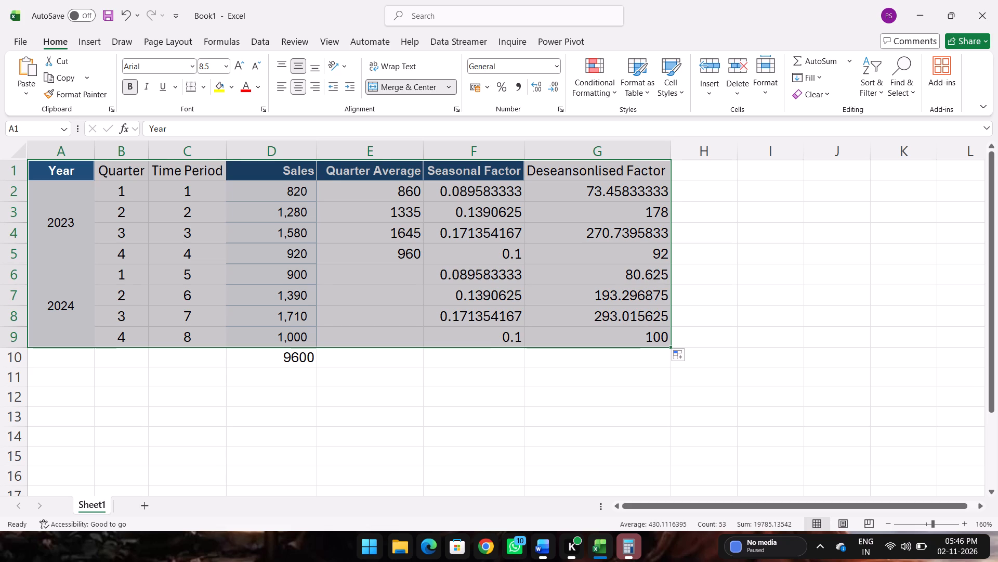
pyautogui.click(297, 81)
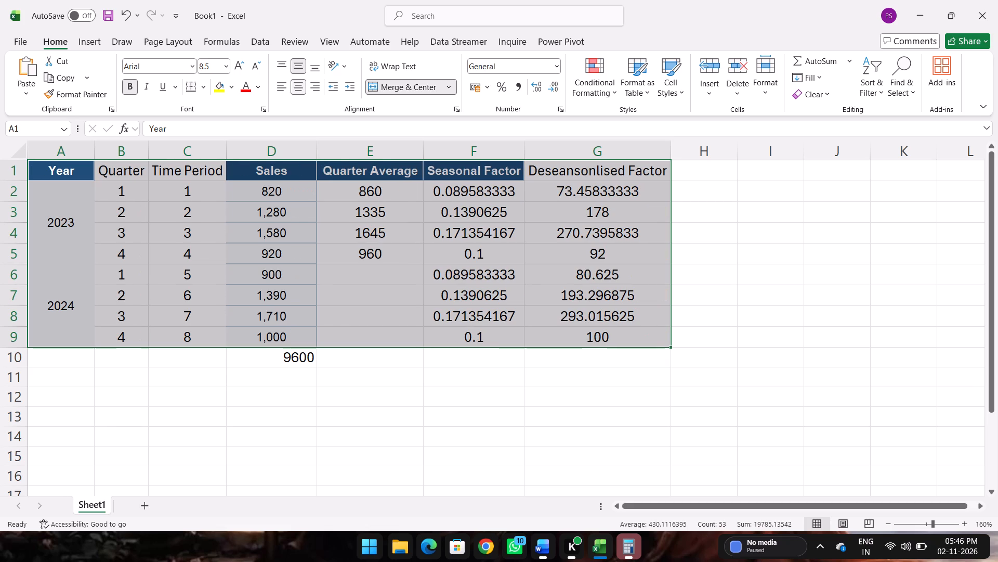
pyautogui.click(297, 81)
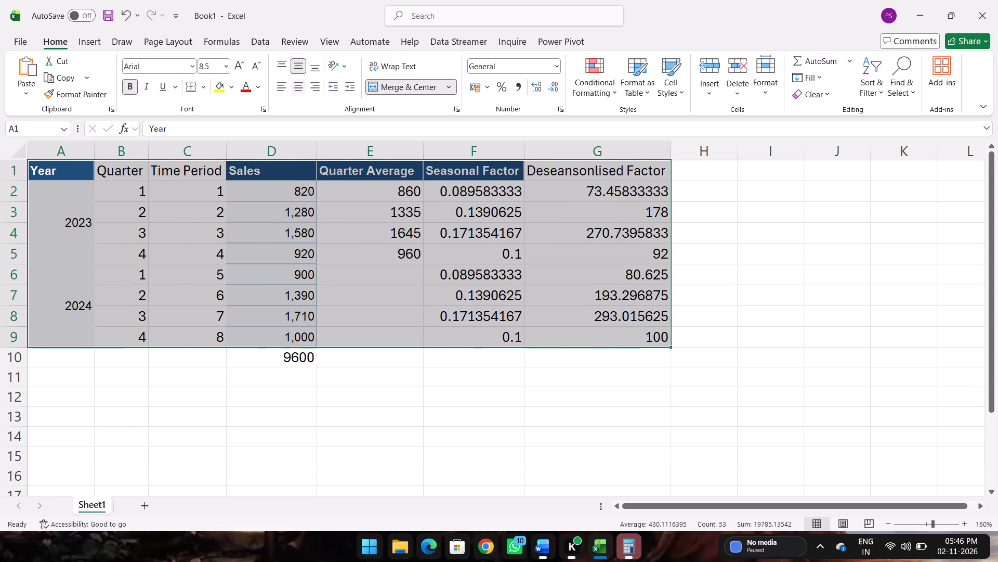
pyautogui.click(297, 81)
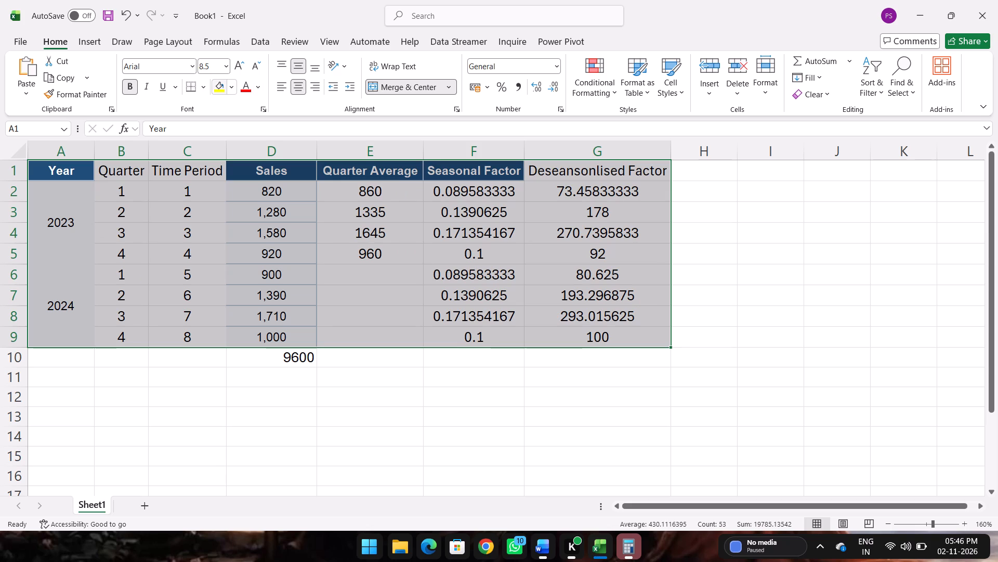
# Apply all borders to the table range A1:G9.
pyautogui.click(204, 85)
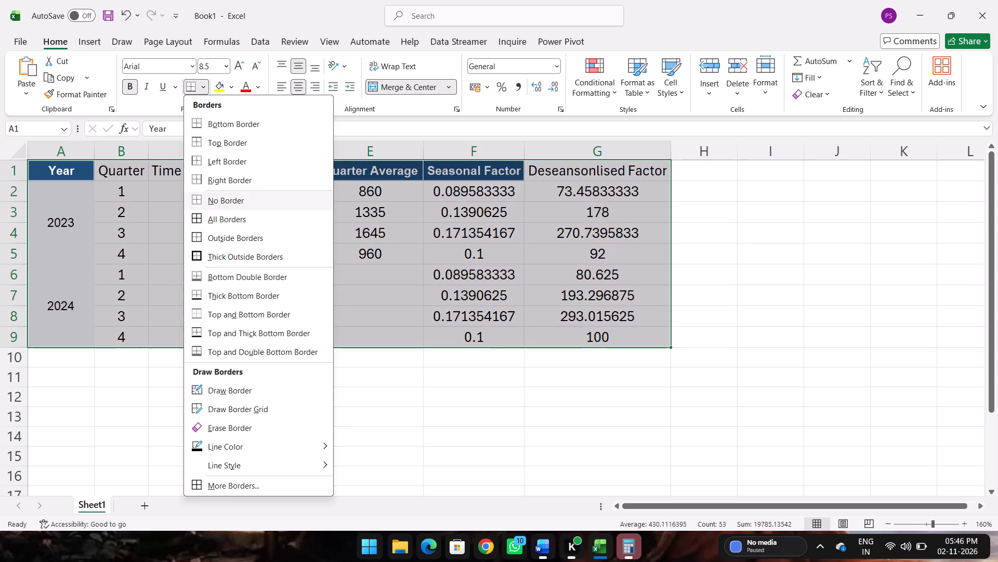
pyautogui.click(226, 216)
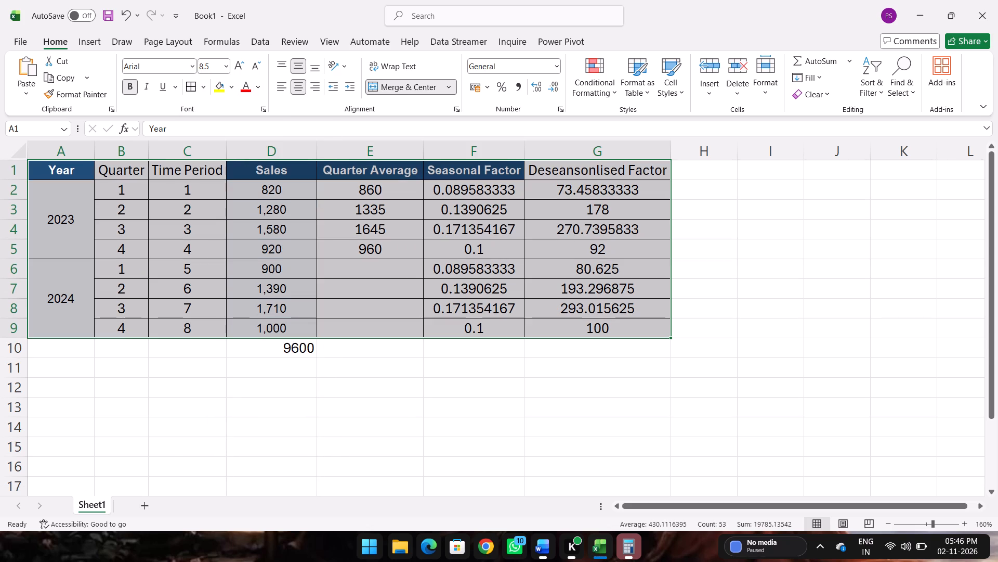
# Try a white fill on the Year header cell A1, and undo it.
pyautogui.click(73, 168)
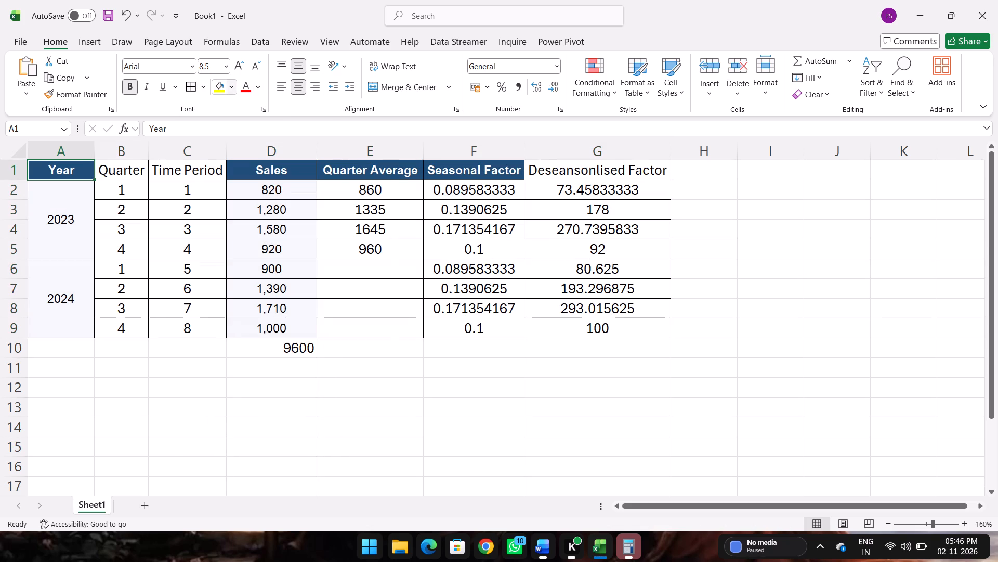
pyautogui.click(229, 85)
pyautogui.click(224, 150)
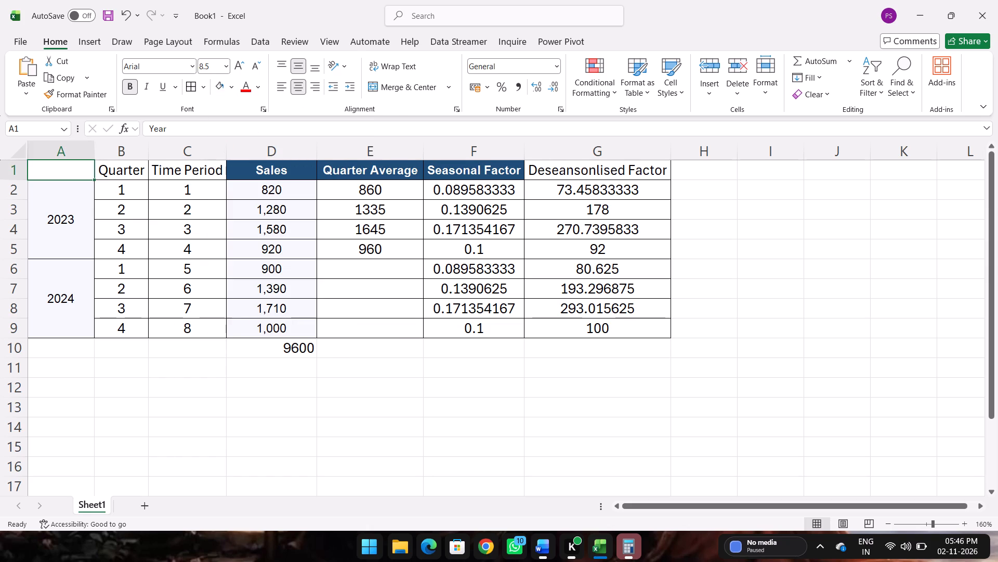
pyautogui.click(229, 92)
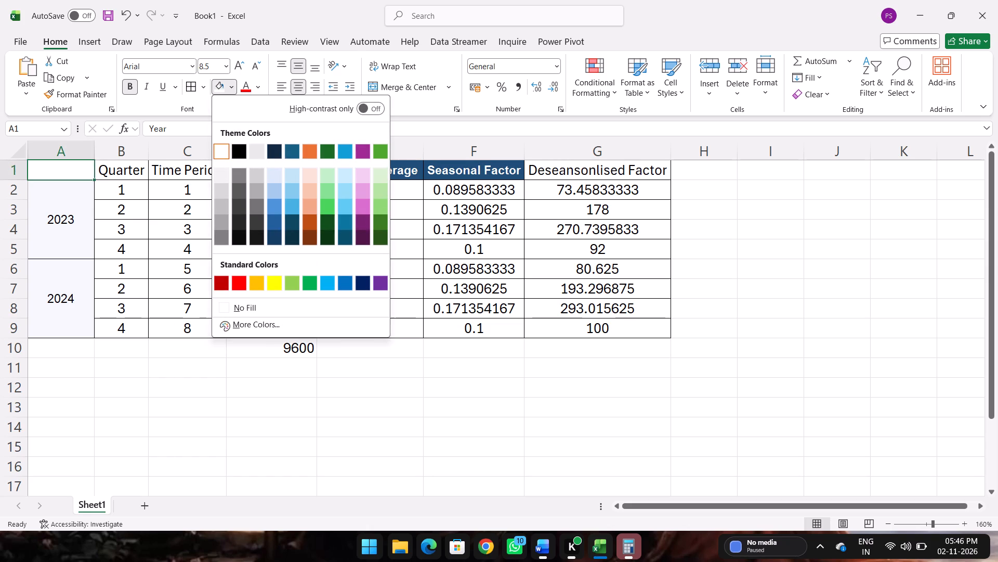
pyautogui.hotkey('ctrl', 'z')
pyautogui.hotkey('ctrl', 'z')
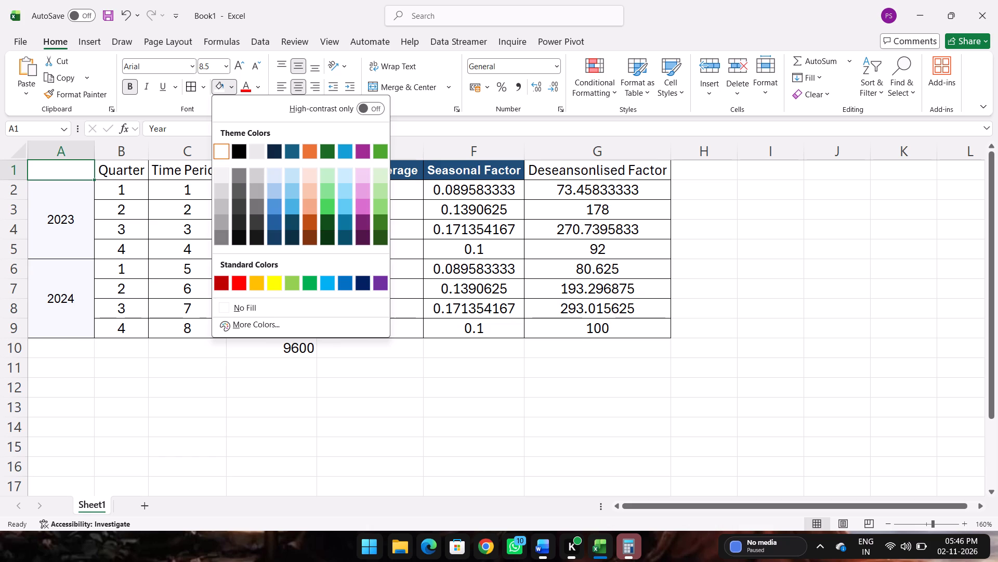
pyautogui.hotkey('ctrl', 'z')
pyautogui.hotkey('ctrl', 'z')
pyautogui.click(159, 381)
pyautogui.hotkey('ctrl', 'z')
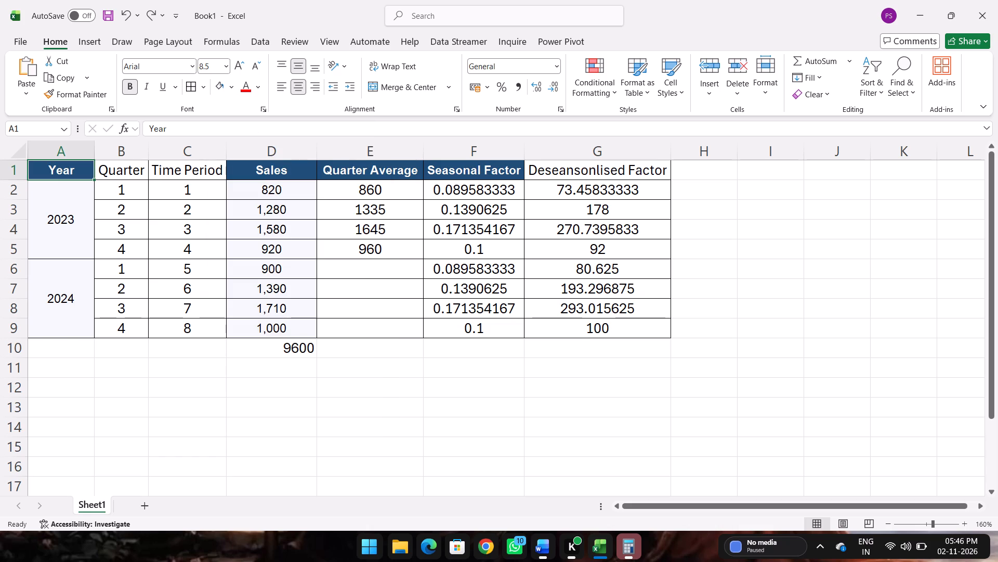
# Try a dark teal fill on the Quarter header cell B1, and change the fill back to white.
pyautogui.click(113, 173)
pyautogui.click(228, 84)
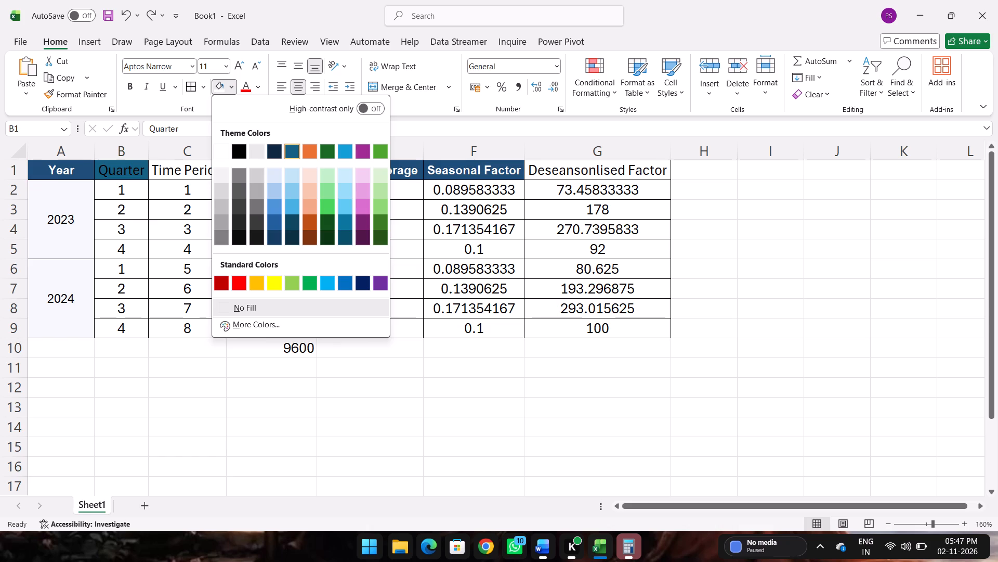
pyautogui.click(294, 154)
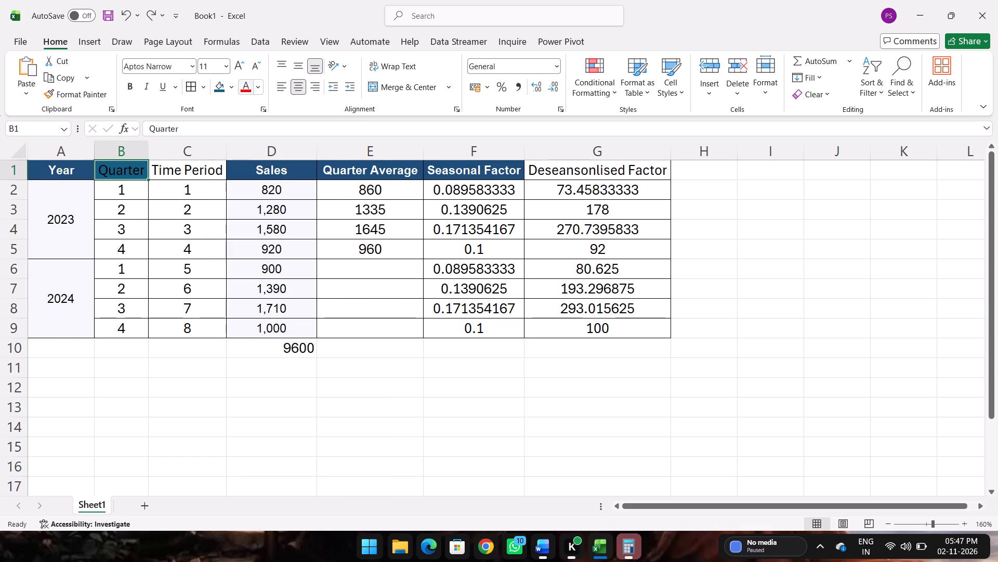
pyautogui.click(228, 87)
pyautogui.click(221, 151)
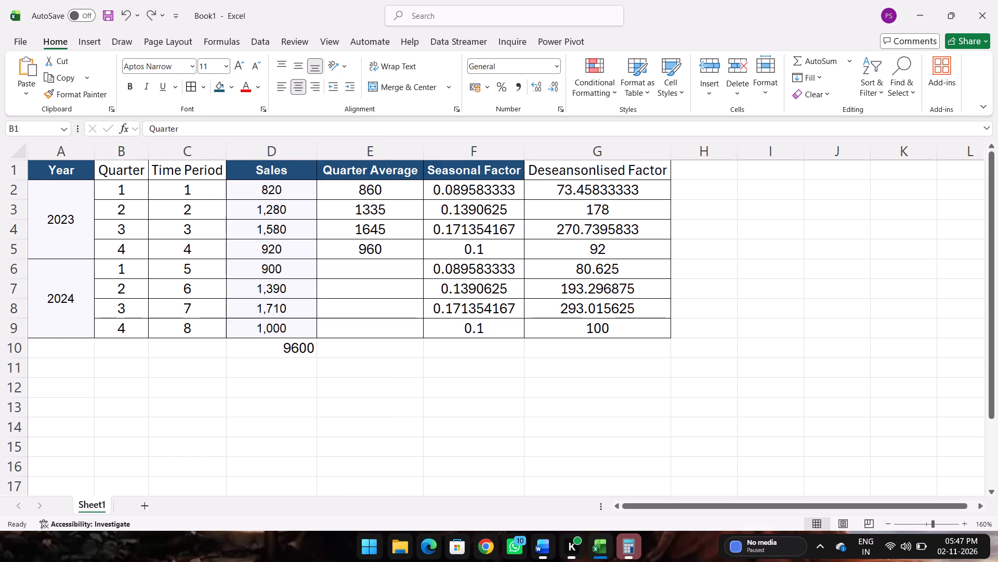
# Give the Year header cell A1 black text on a white fill.
pyautogui.click(90, 174)
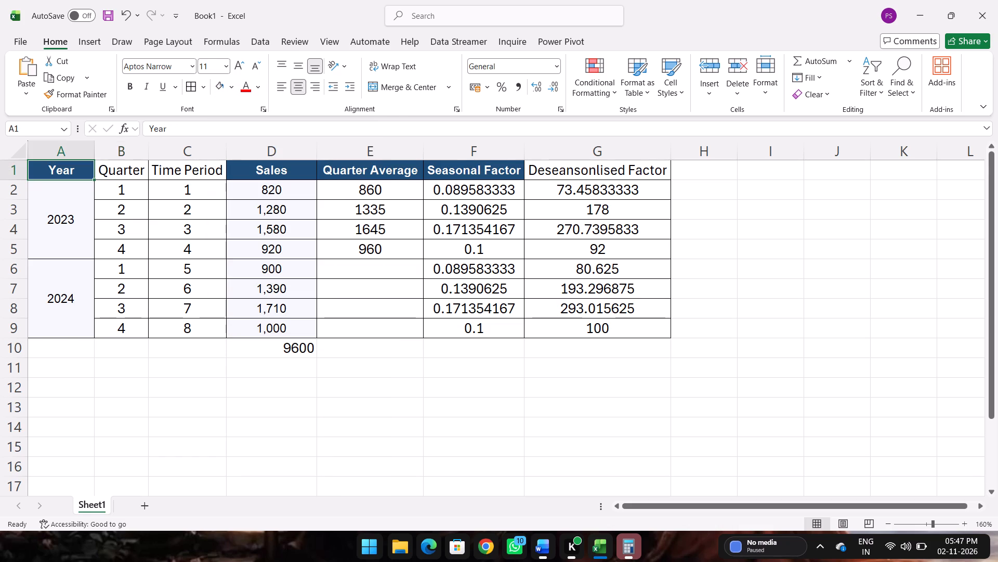
pyautogui.click(90, 174)
pyautogui.click(97, 178)
pyautogui.click(82, 169)
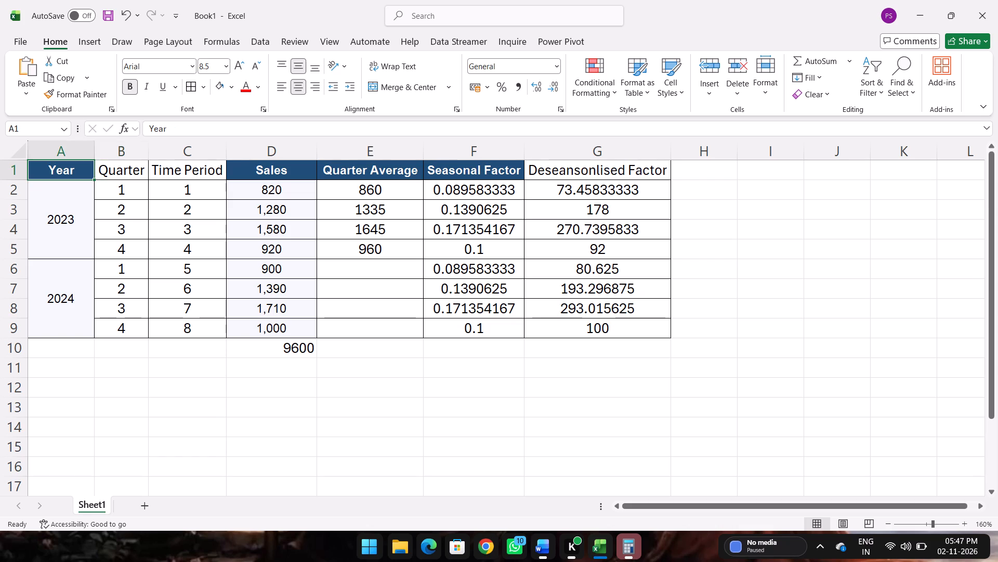
pyautogui.click(259, 83)
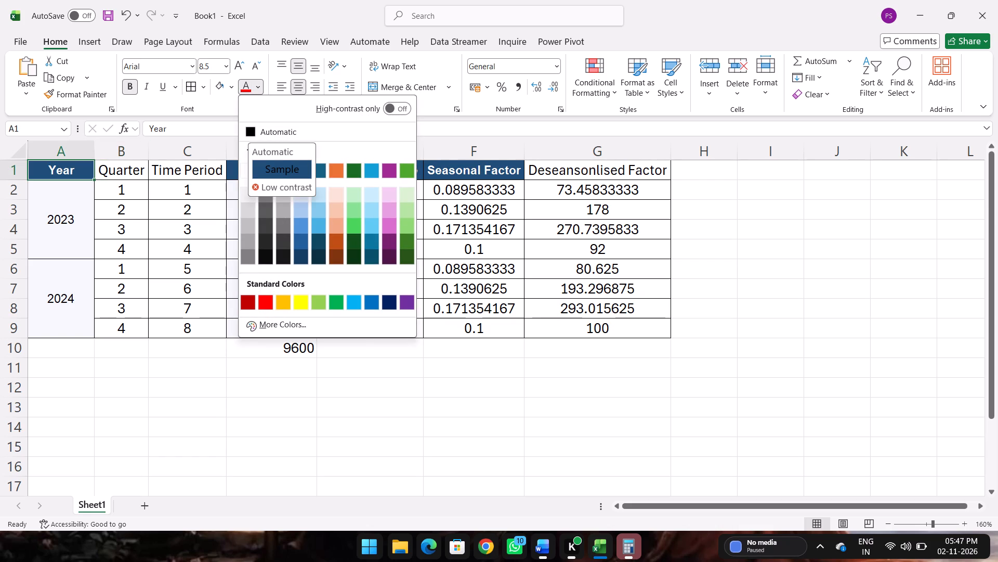
pyautogui.click(261, 173)
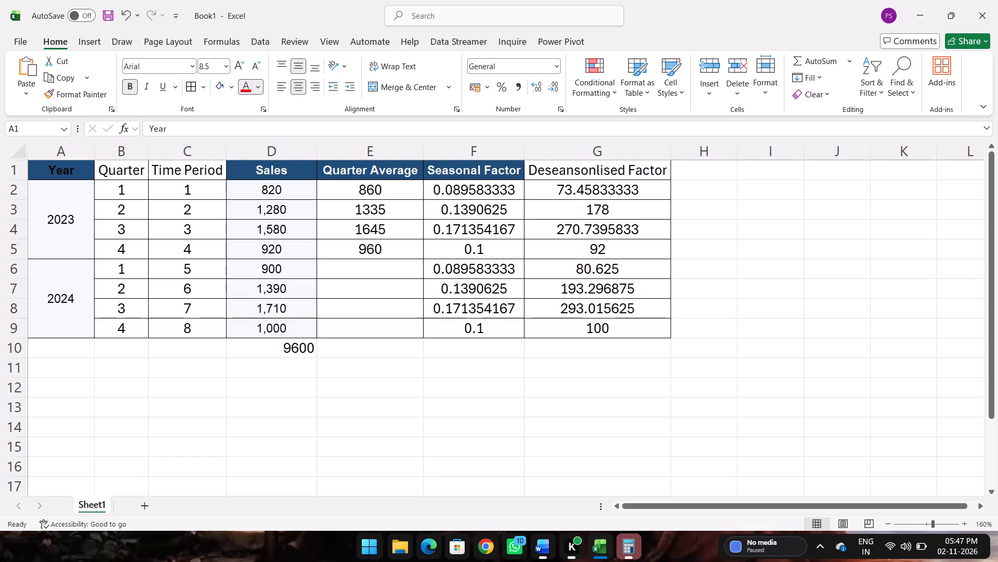
pyautogui.click(219, 90)
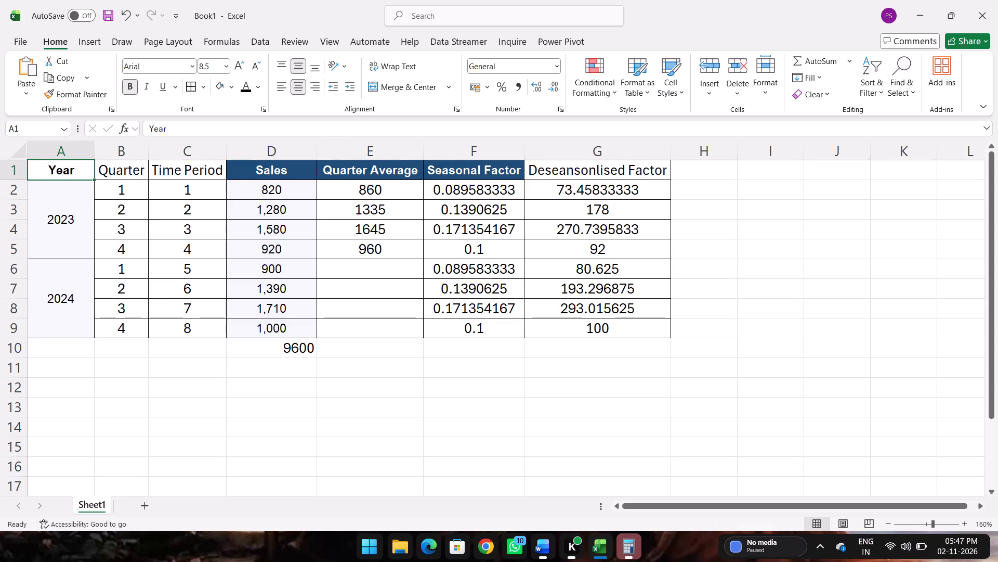
# Set the Sales, Quarter Average and Seasonal Factor headers in D1:F1 to the automatic font colour with a white fill.
pyautogui.moveTo(292, 176); pyautogui.dragTo(441, 169)
pyautogui.moveTo(441, 169); pyautogui.dragTo(298, 172)
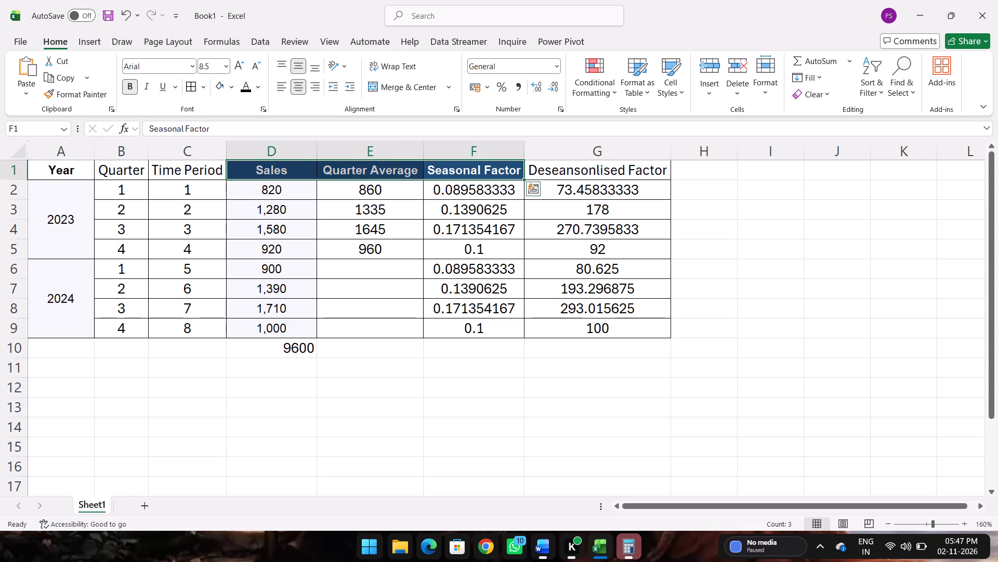
pyautogui.click(254, 91)
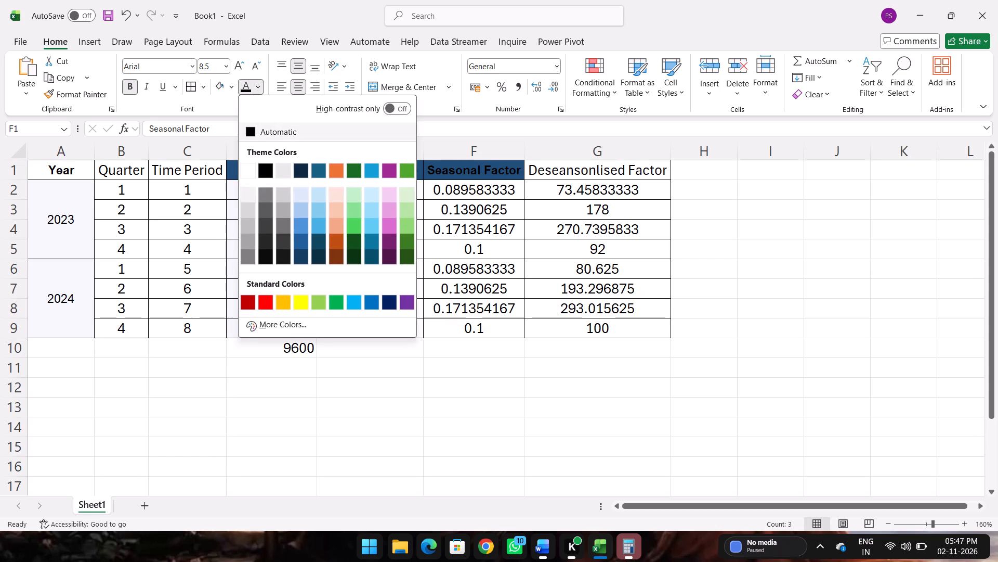
pyautogui.click(251, 132)
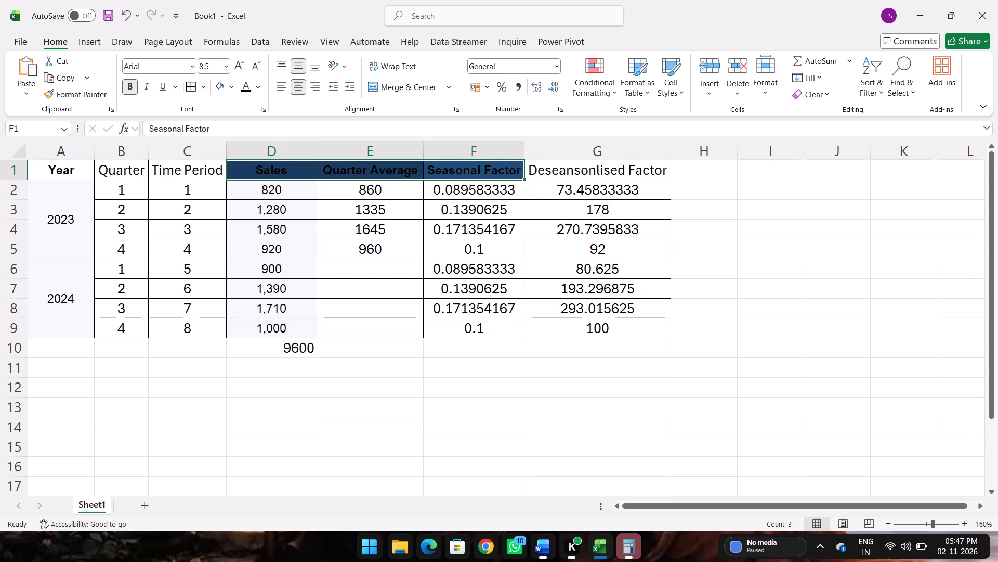
pyautogui.click(217, 84)
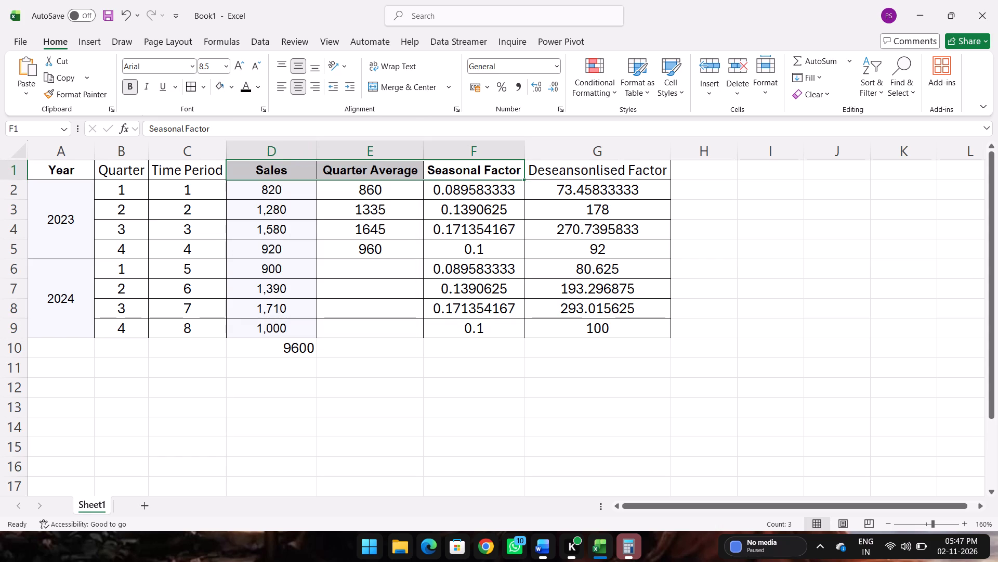
# Make all the column headings in row 1 bold.
pyautogui.moveTo(62, 167); pyautogui.dragTo(318, 191)
pyautogui.moveTo(451, 186); pyautogui.dragTo(455, 185)
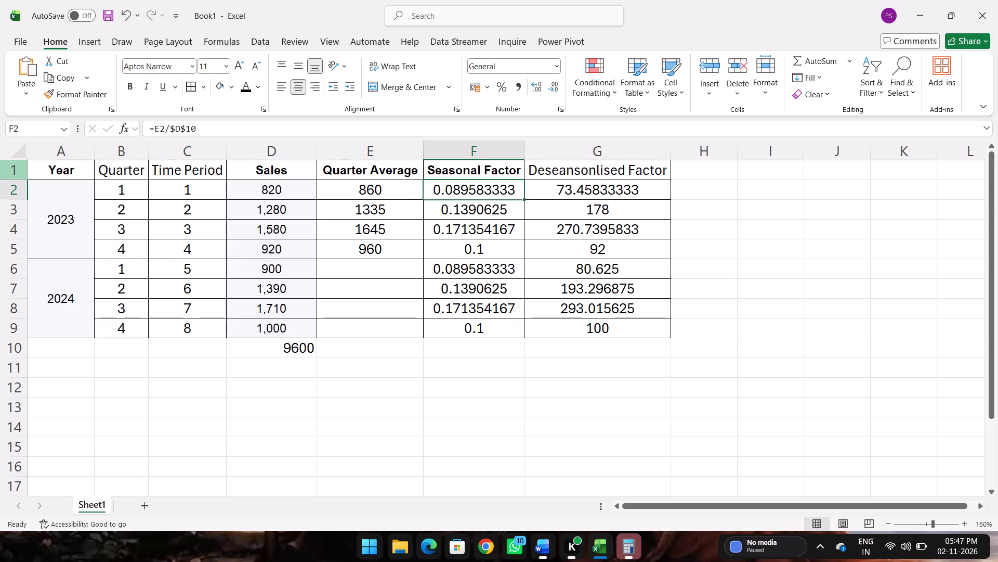
pyautogui.click(11, 170)
pyautogui.click(130, 86)
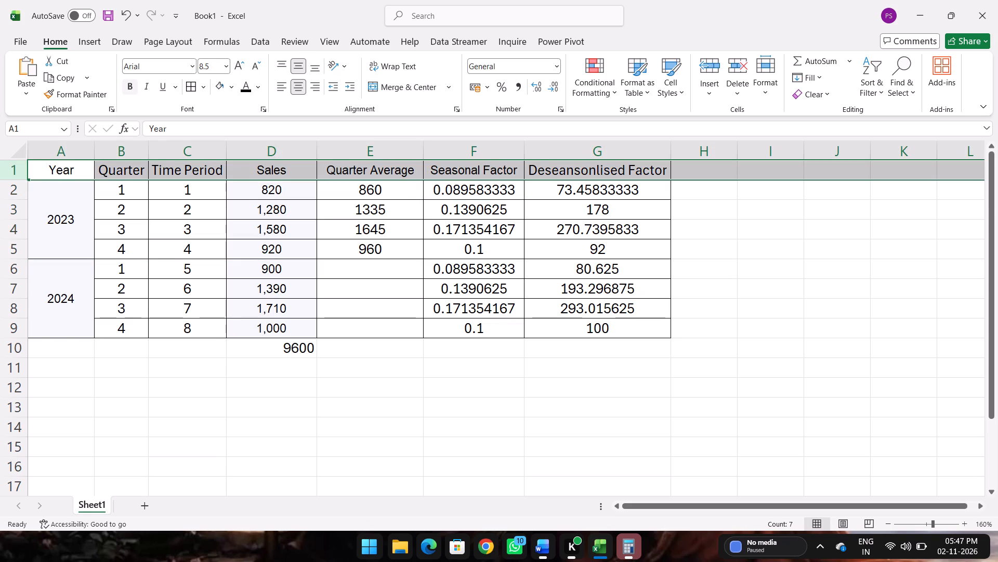
pyautogui.click(130, 86)
pyautogui.click(462, 397)
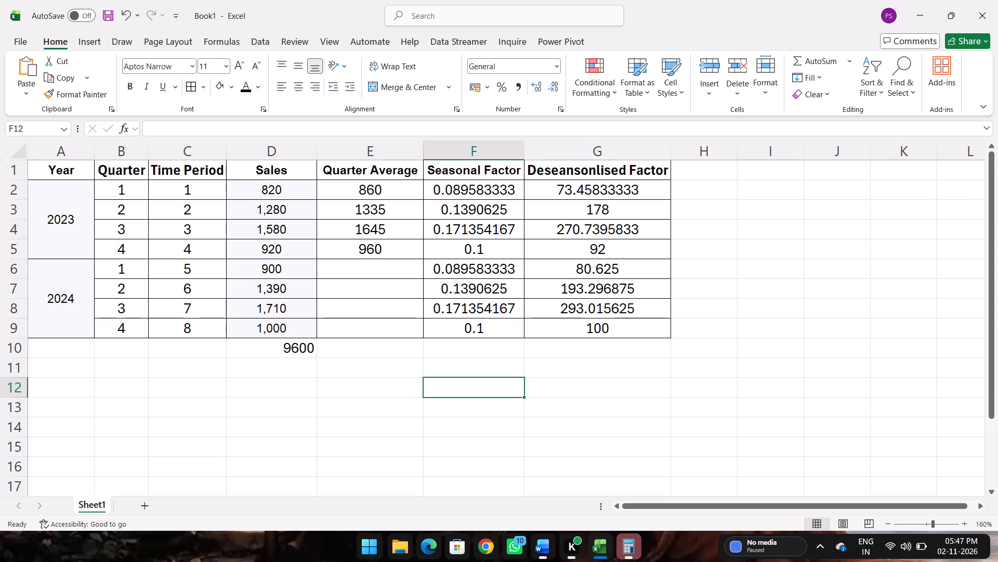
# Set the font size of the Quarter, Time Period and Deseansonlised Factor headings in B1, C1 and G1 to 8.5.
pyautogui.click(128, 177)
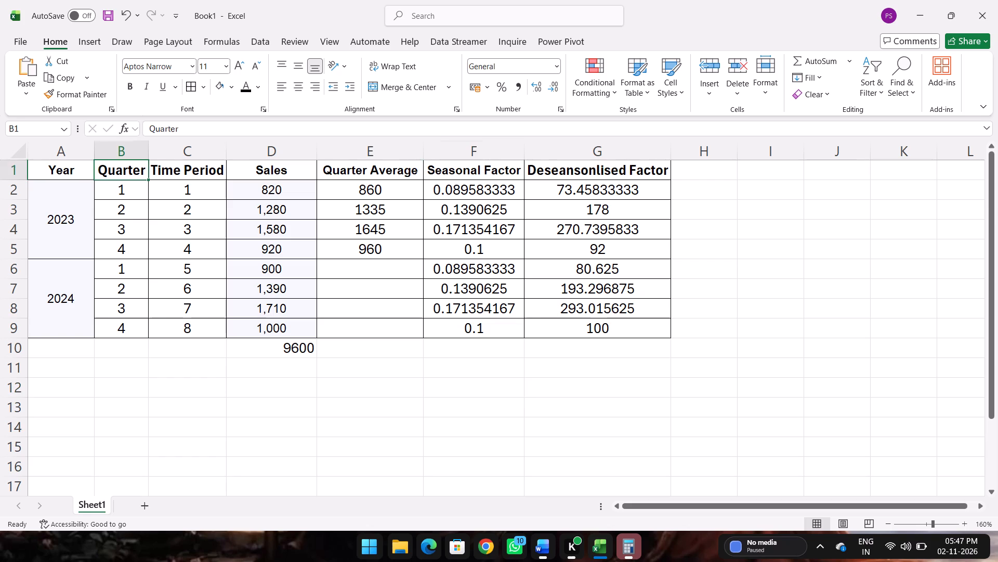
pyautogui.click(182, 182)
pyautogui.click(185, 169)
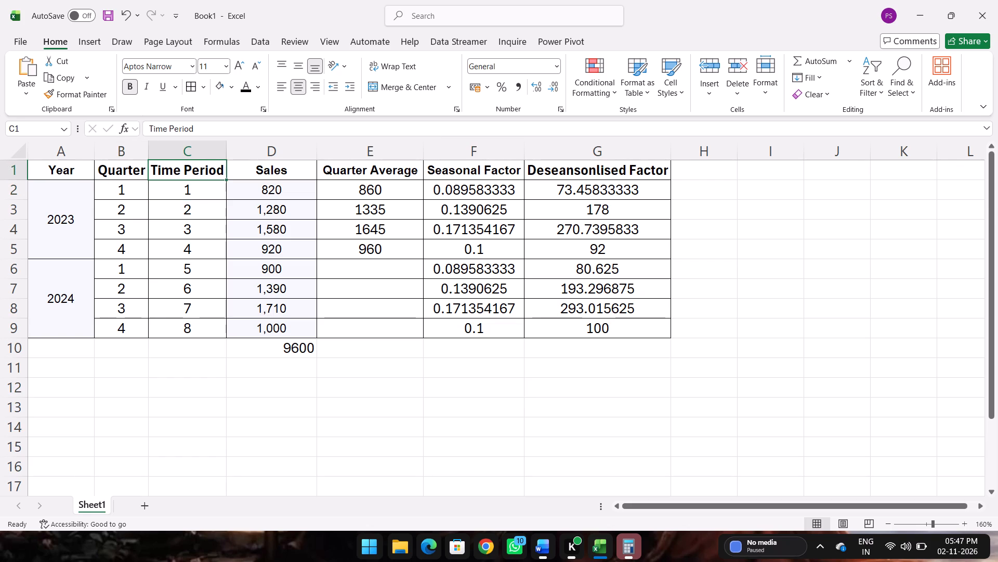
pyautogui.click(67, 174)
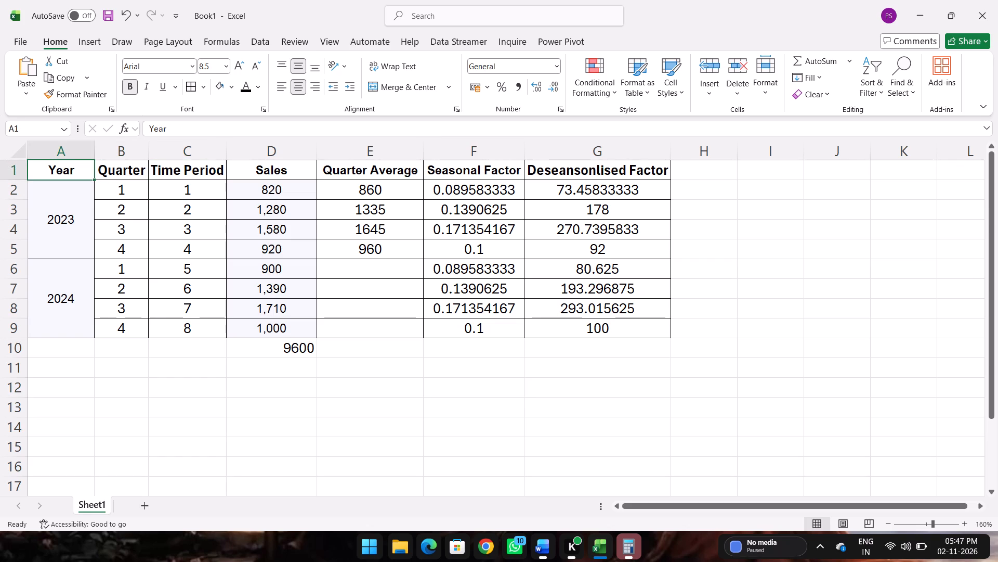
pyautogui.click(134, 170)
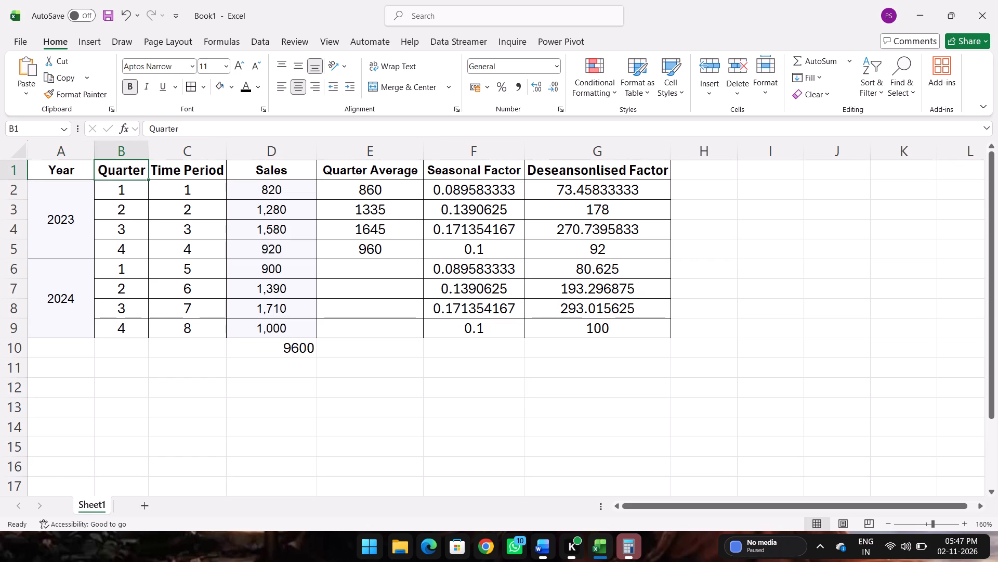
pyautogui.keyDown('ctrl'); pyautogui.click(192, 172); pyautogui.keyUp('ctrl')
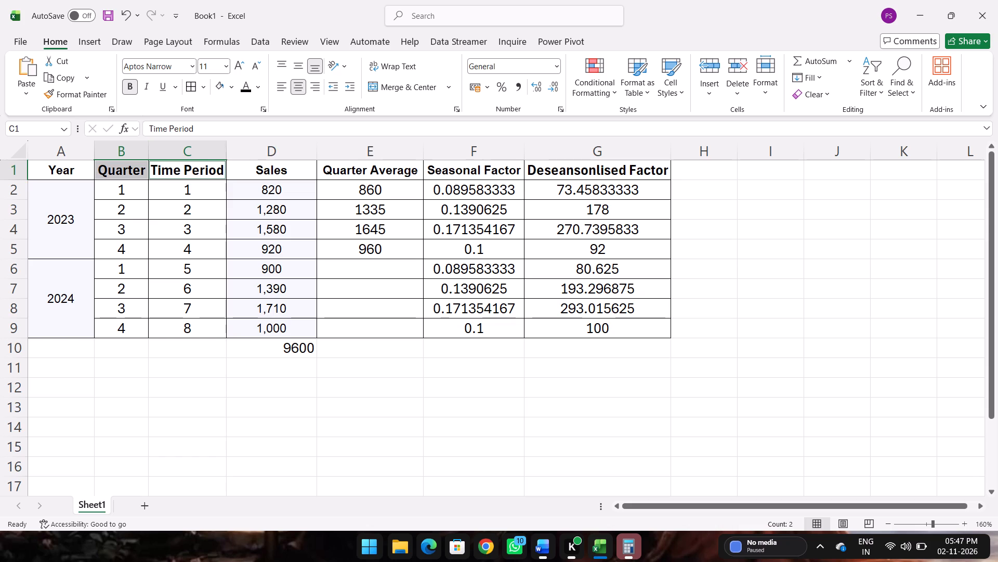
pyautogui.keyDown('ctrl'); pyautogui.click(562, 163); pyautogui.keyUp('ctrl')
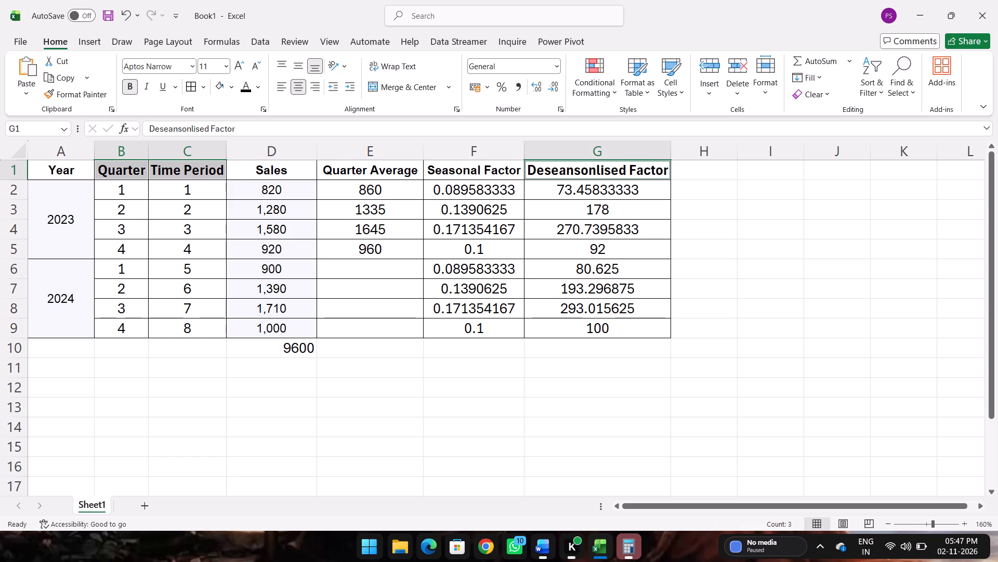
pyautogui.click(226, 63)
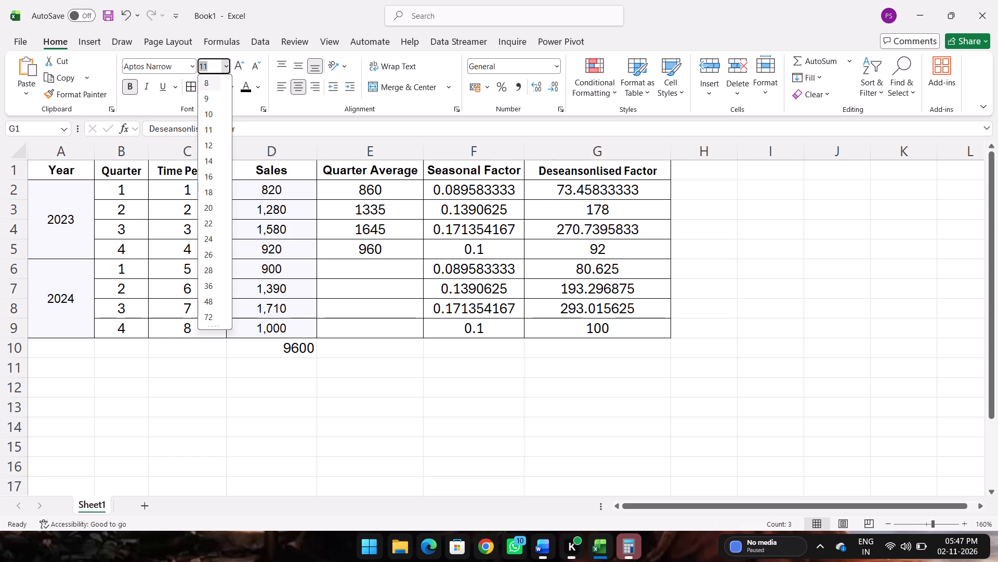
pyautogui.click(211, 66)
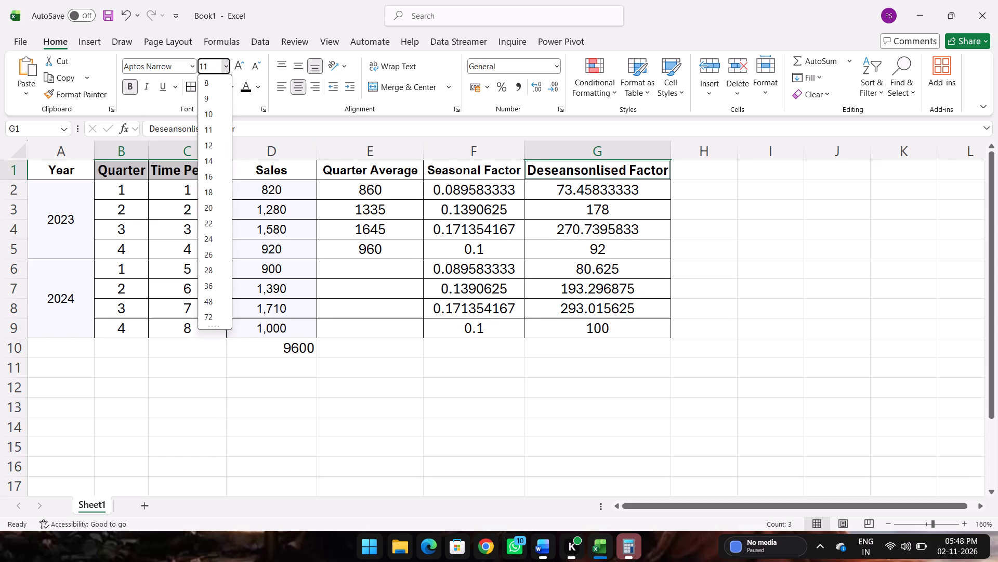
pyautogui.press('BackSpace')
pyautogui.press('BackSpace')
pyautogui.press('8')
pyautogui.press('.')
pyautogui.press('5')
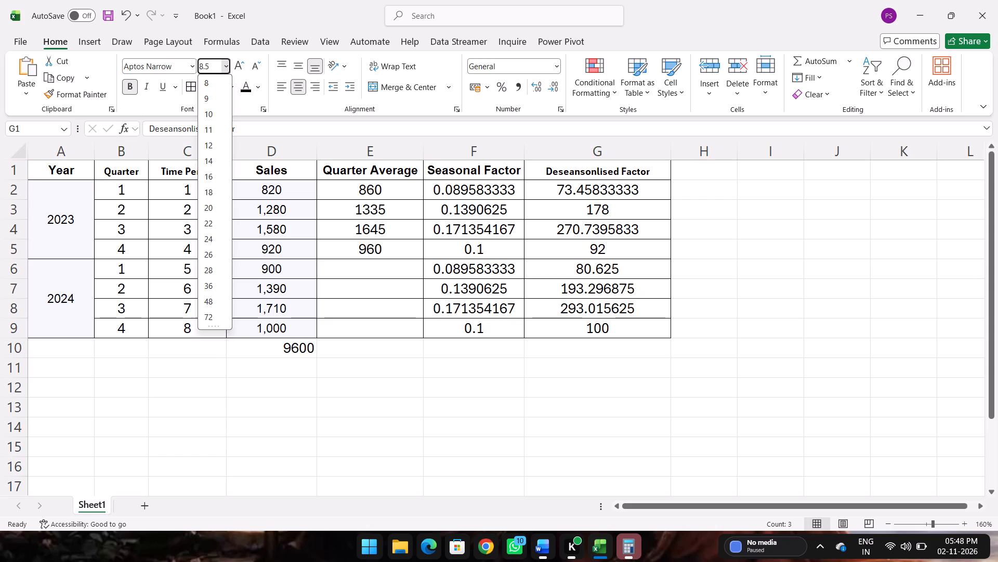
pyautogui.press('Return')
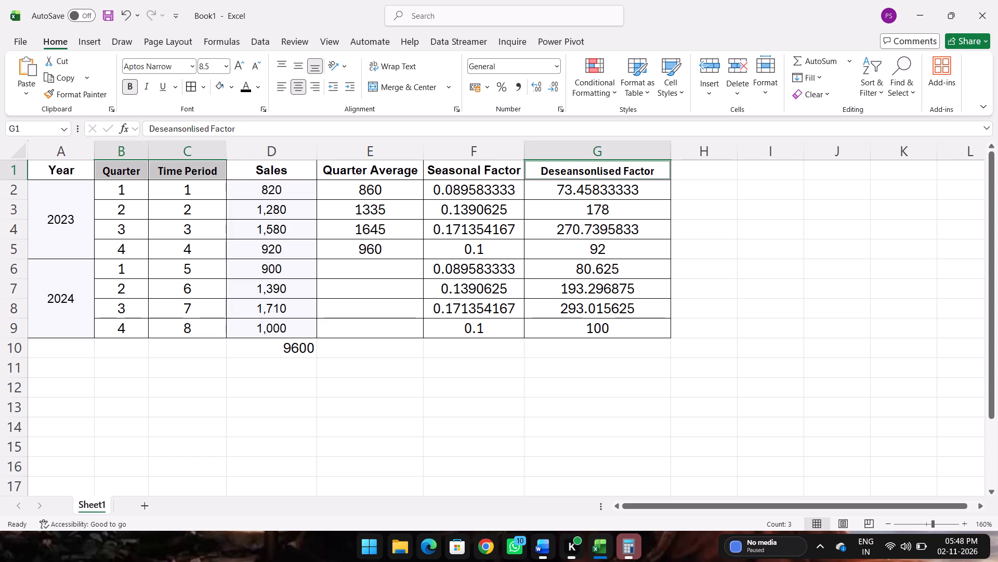
# Compare the font names and sizes of the column headings in row 1.
pyautogui.click(348, 173)
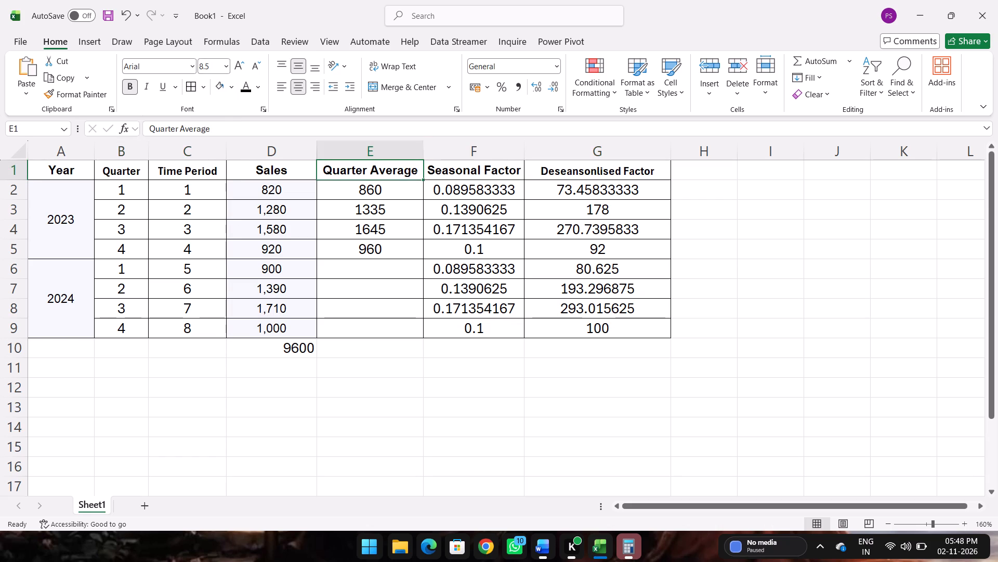
pyautogui.click(248, 178)
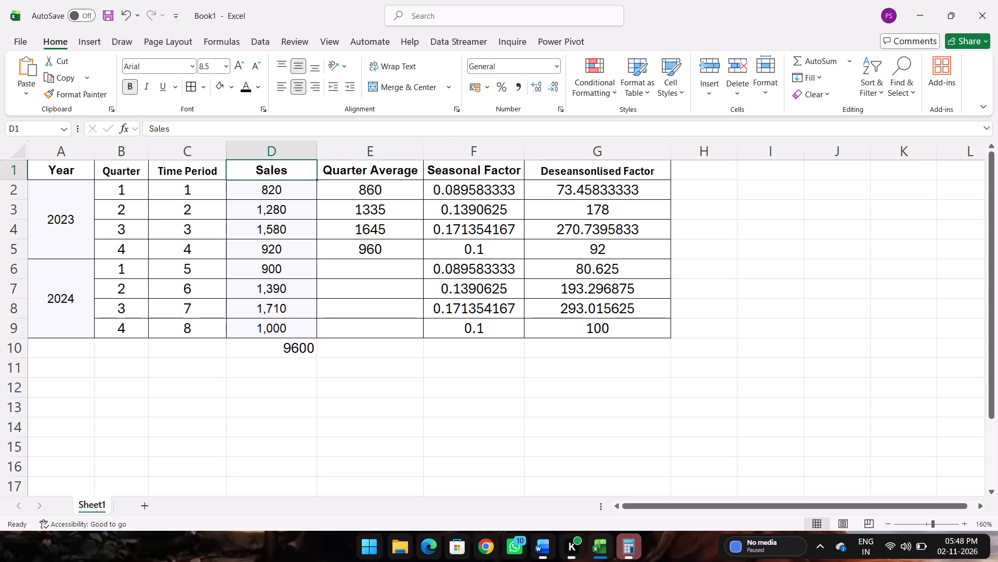
pyautogui.click(204, 160)
pyautogui.click(201, 176)
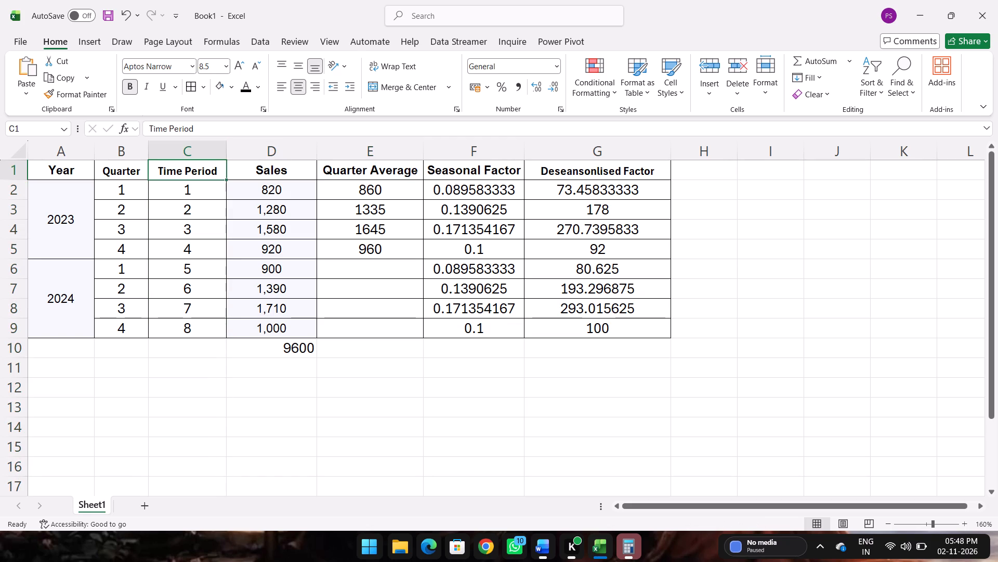
pyautogui.click(120, 181)
pyautogui.click(60, 169)
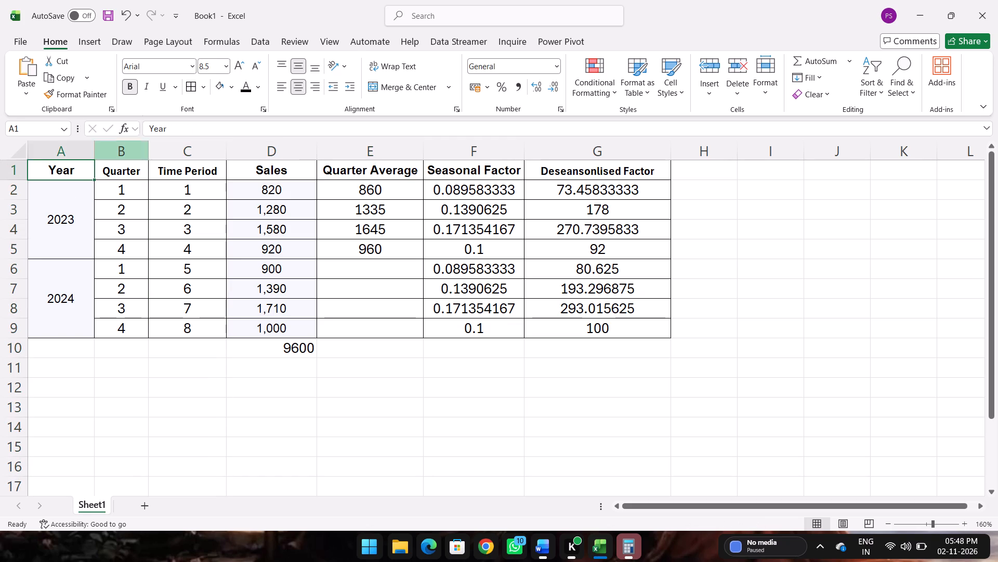
pyautogui.click(121, 169)
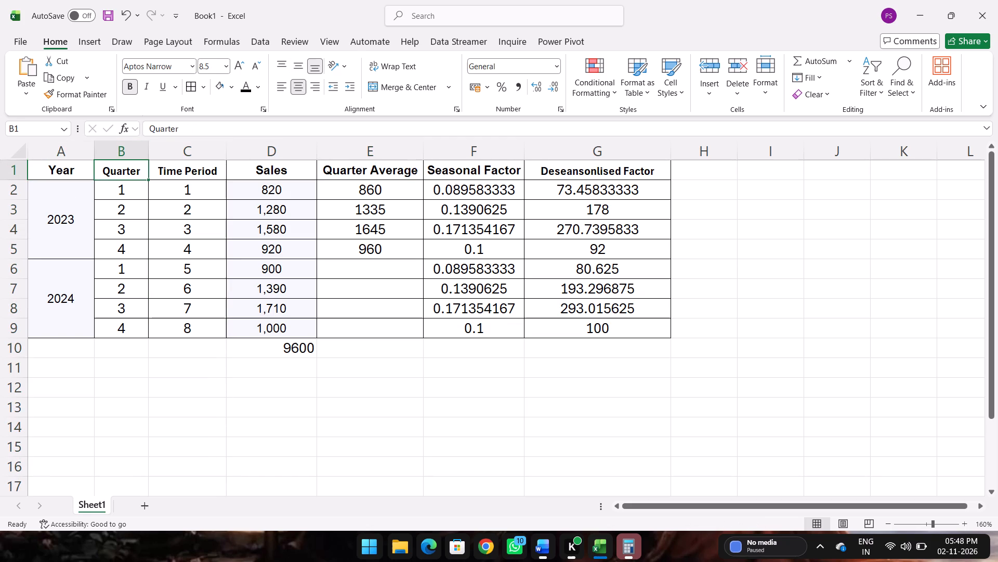
pyautogui.keyDown('ctrl'); pyautogui.click(171, 174); pyautogui.keyUp('ctrl')
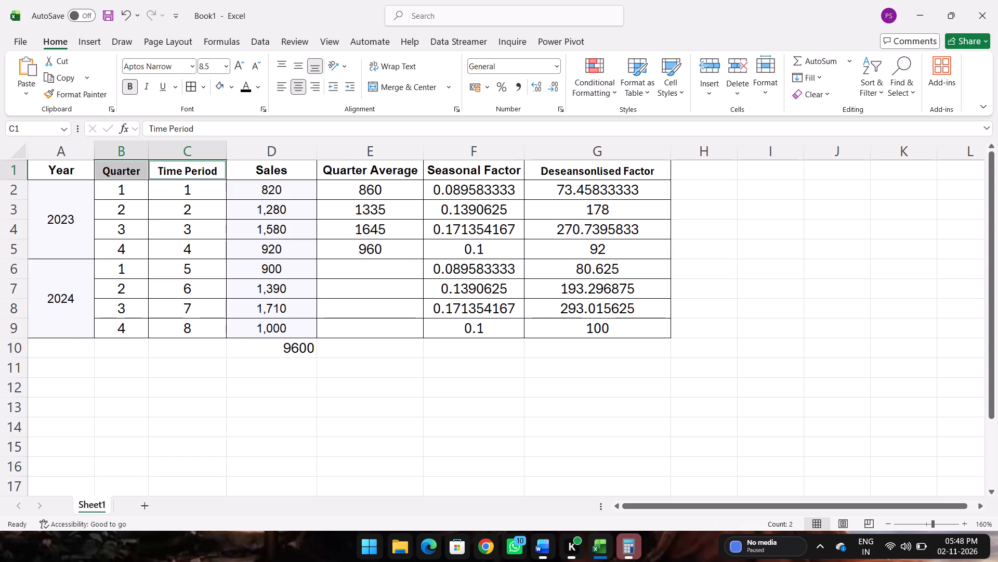
pyautogui.keyDown('ctrl'); pyautogui.click(284, 171); pyautogui.keyUp('ctrl')
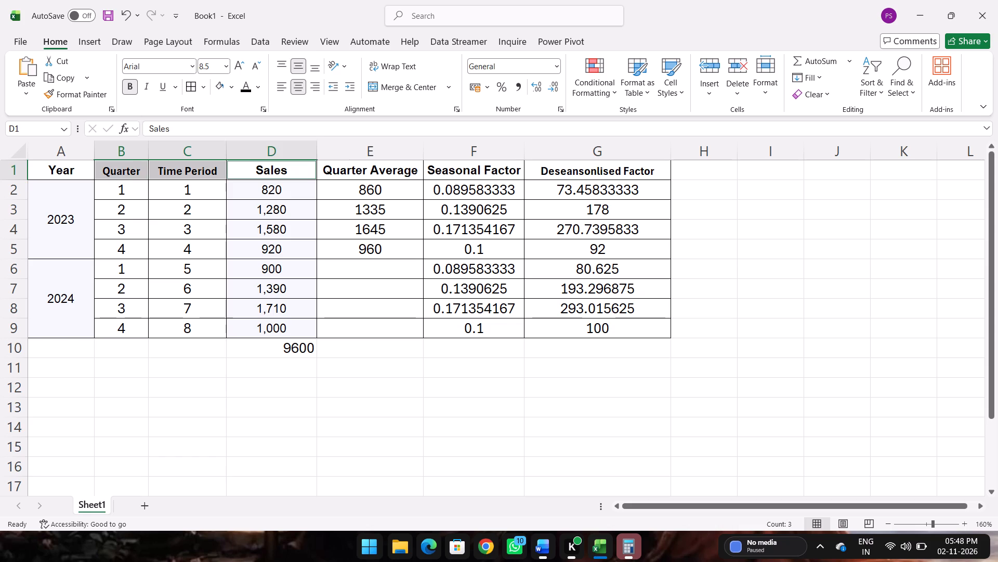
# Set the font of the entire heading row 1 to Arial.
pyautogui.click(19, 170)
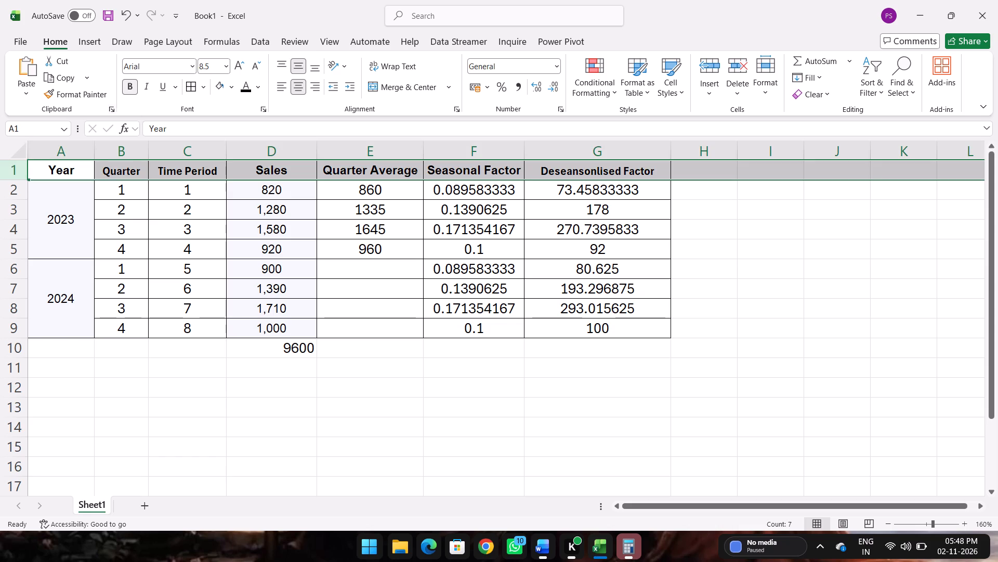
pyautogui.click(190, 63)
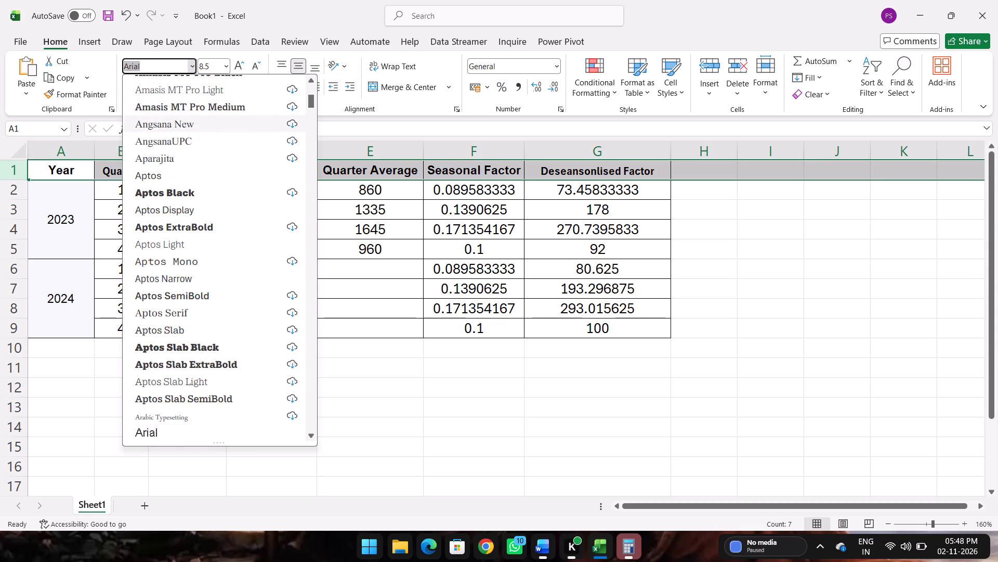
pyautogui.scroll(1, 164, 123)
pyautogui.scroll(-4, 163, 123)
pyautogui.scroll(7, 164, 123)
pyautogui.scroll(-1, 168, 127)
pyautogui.scroll(5, 168, 127)
pyautogui.scroll(-2, 168, 127)
pyautogui.scroll(2, 168, 127)
pyautogui.scroll(-1, 162, 145)
pyautogui.scroll(1, 162, 146)
pyautogui.scroll(-1, 163, 148)
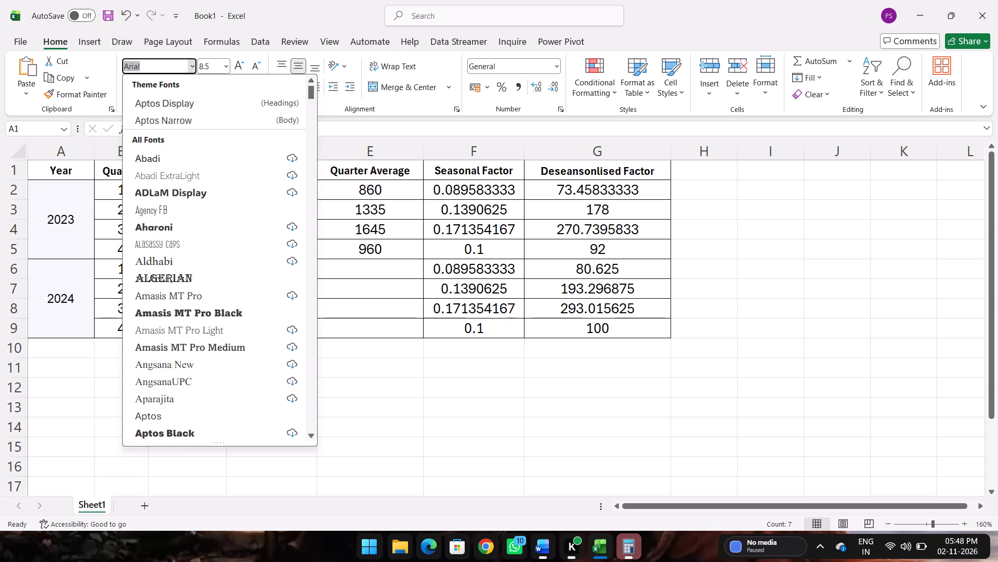
pyautogui.scroll(-1, 160, 193)
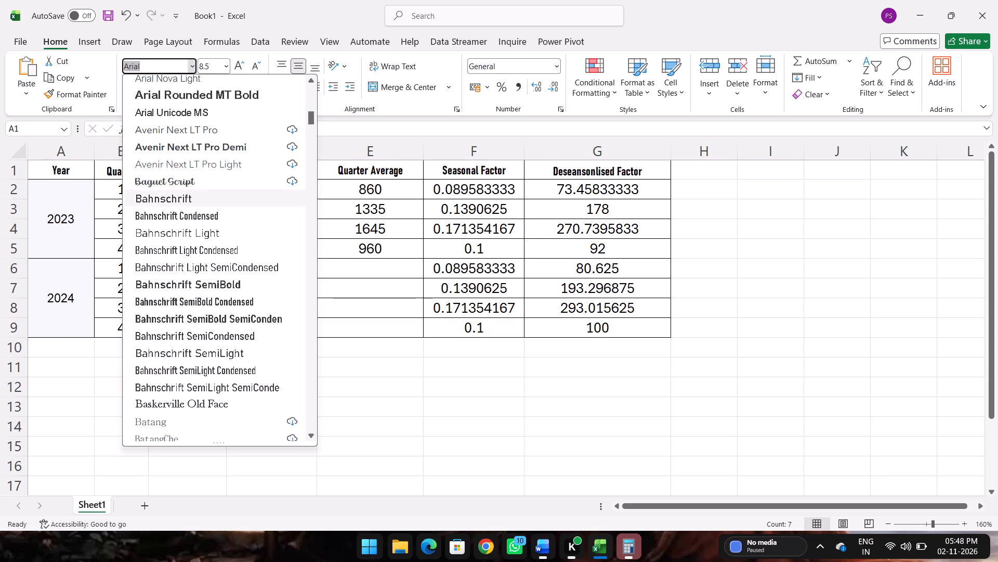
pyautogui.scroll(2, 158, 200)
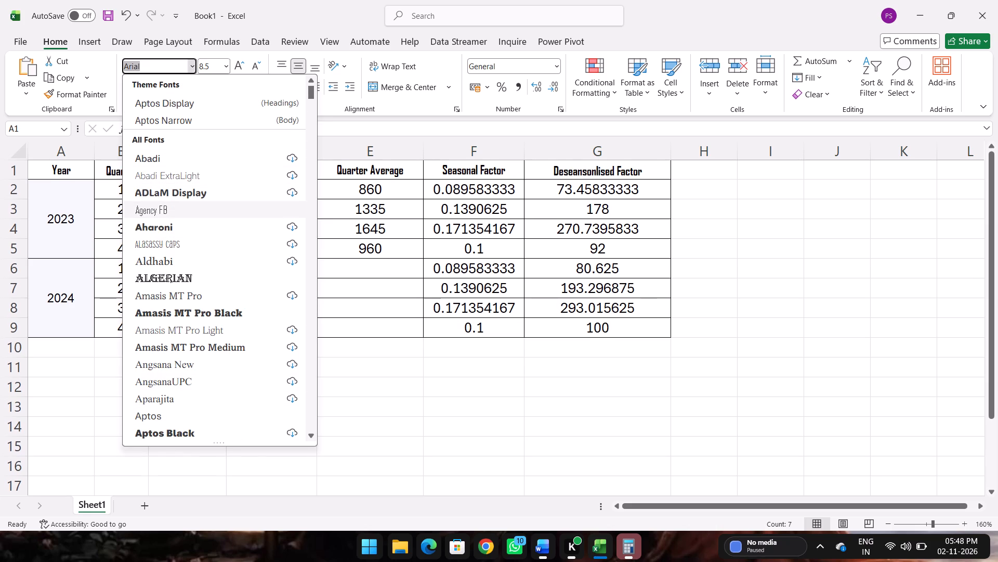
pyautogui.scroll(-2, 164, 215)
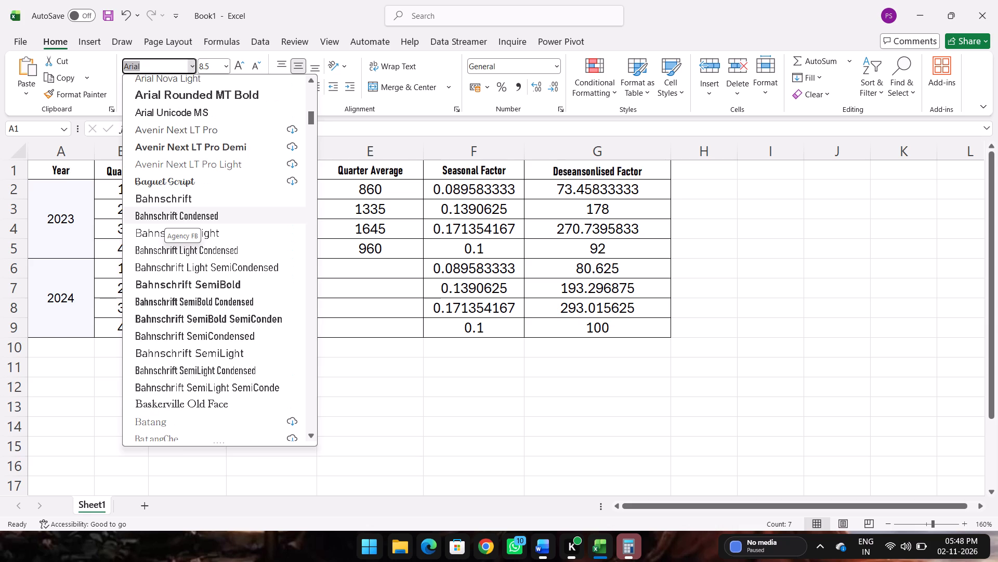
pyautogui.scroll(1, 151, 210)
pyautogui.click(154, 320)
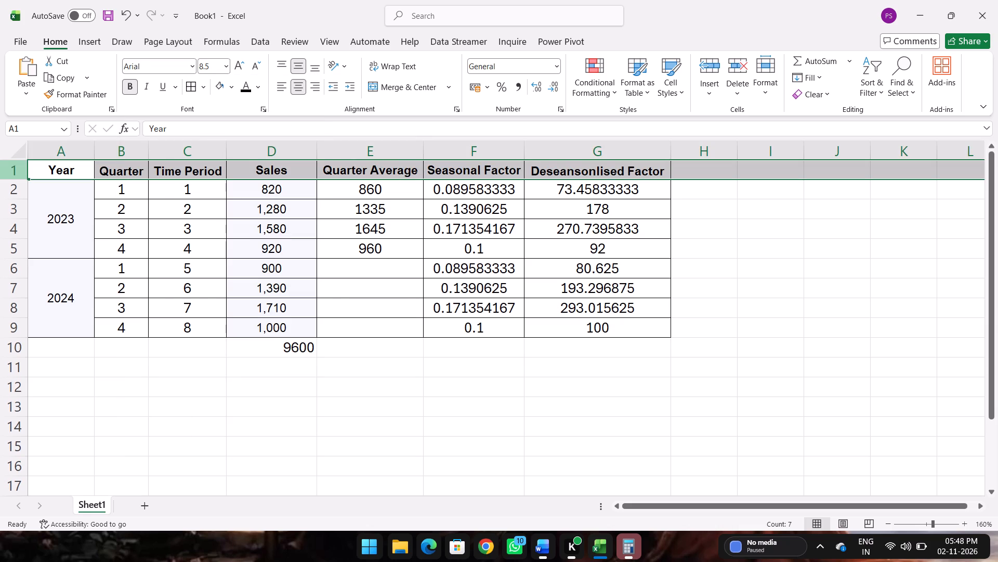
pyautogui.click(164, 66)
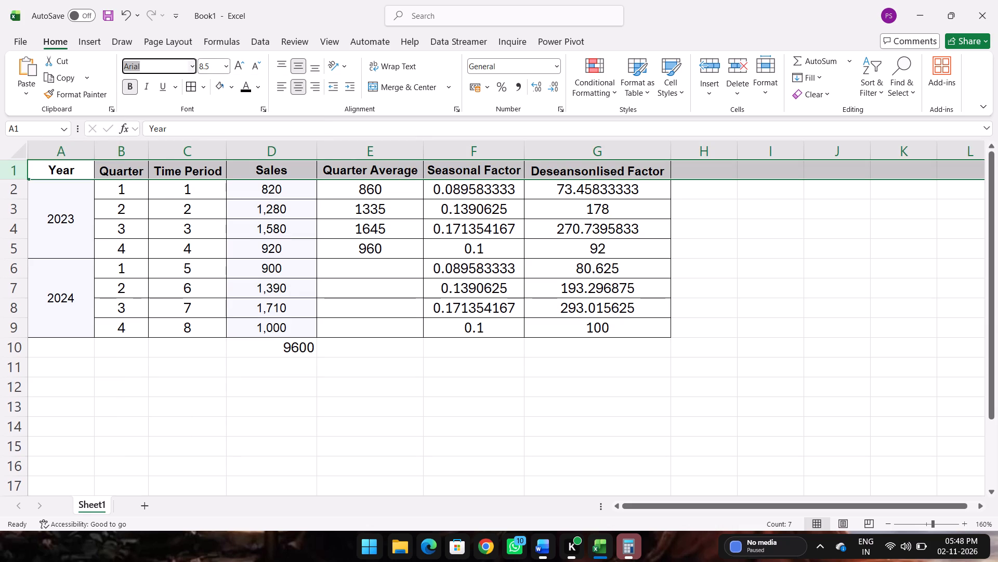
pyautogui.press('Return')
pyautogui.click(192, 69)
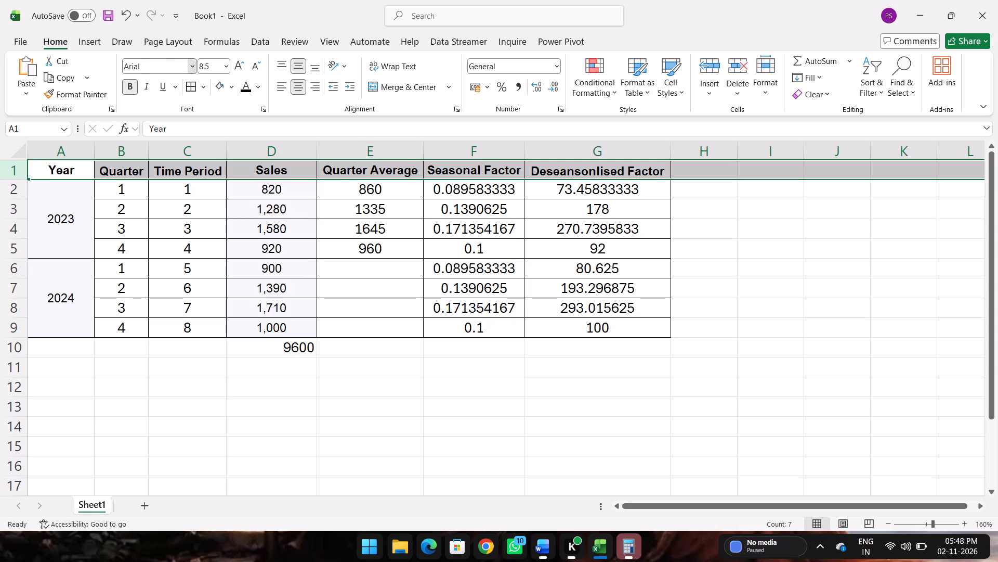
pyautogui.scroll(1, 186, 146)
pyautogui.scroll(-1, 186, 146)
pyautogui.scroll(1, 186, 146)
pyautogui.scroll(-1, 186, 146)
pyautogui.scroll(6, 219, 164)
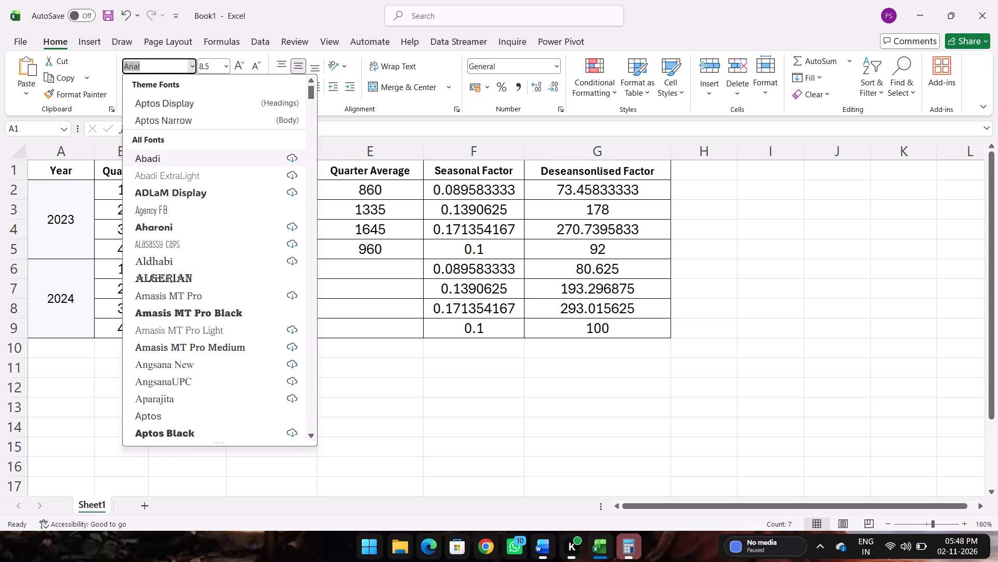
pyautogui.scroll(1, 201, 149)
pyautogui.scroll(-2, 201, 149)
pyautogui.scroll(3, 201, 149)
pyautogui.scroll(-1, 196, 145)
pyautogui.scroll(1, 196, 145)
pyautogui.scroll(-2, 196, 145)
pyautogui.scroll(1, 196, 145)
pyautogui.scroll(-2, 196, 145)
pyautogui.scroll(3, 196, 145)
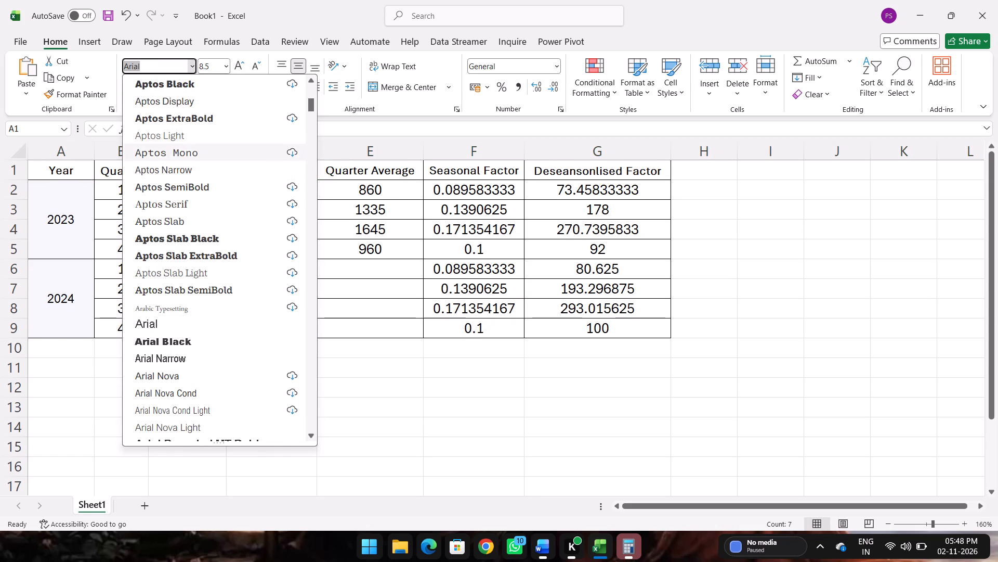
pyautogui.scroll(1, 207, 155)
pyautogui.scroll(-1, 207, 155)
pyautogui.scroll(3, 207, 155)
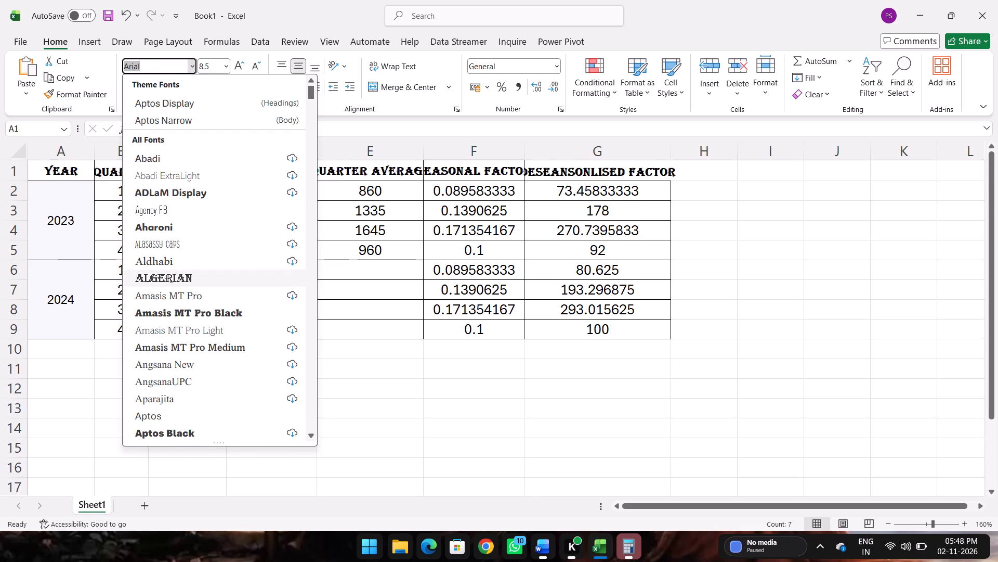
pyautogui.moveTo(312, 92); pyautogui.dragTo(308, 104)
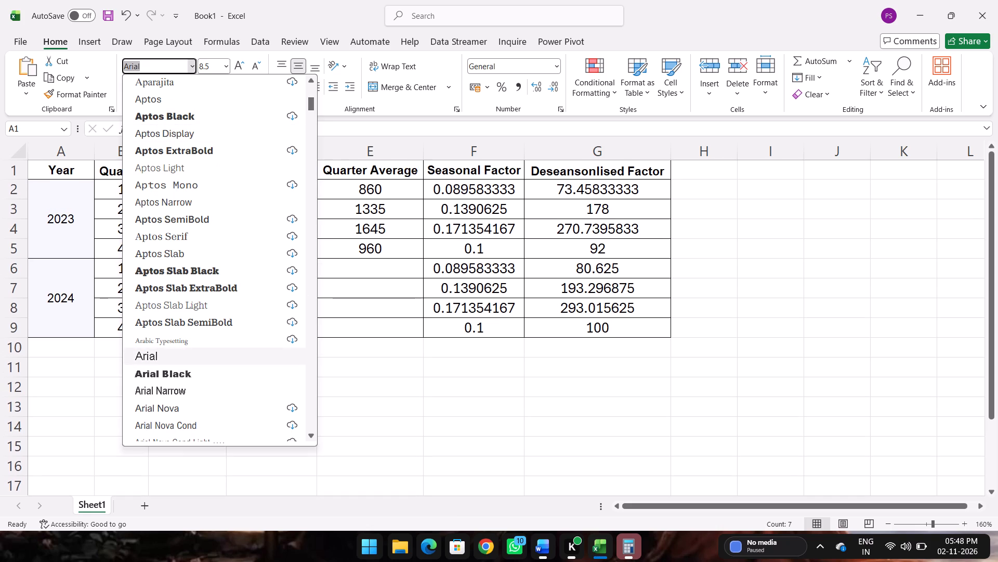
pyautogui.click(179, 355)
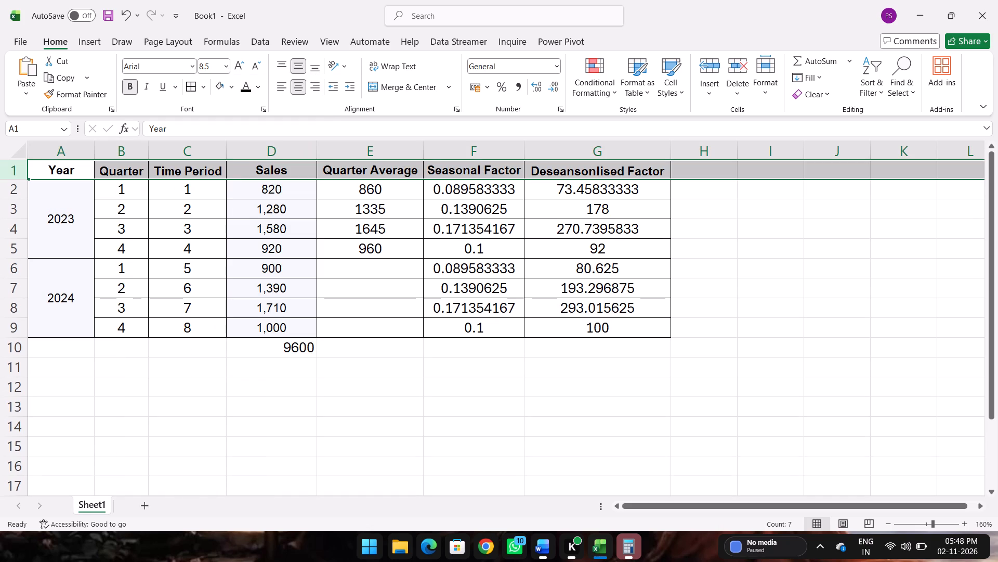
# Set the font size of the entire heading row 1 to 9.
pyautogui.click(228, 65)
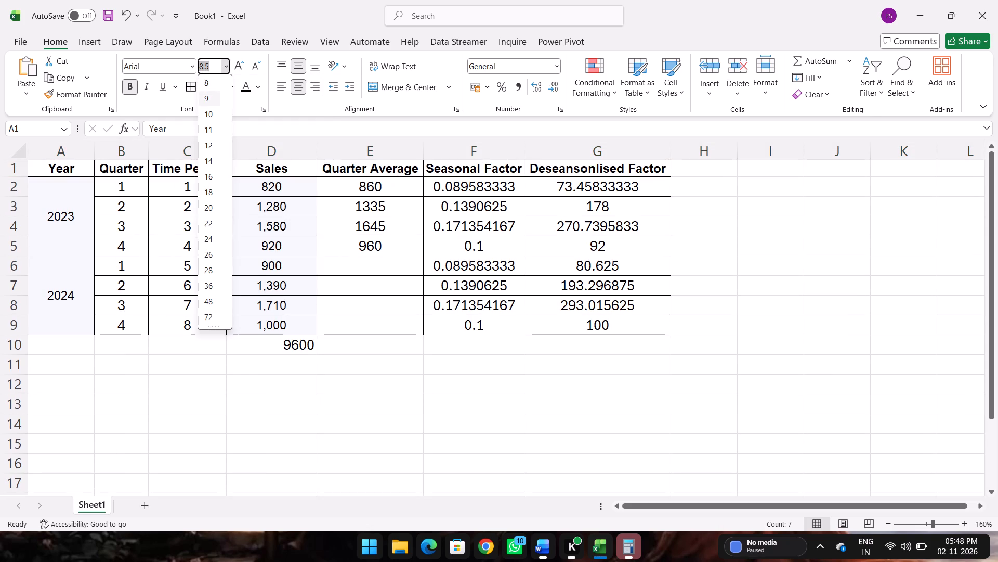
pyautogui.click(210, 97)
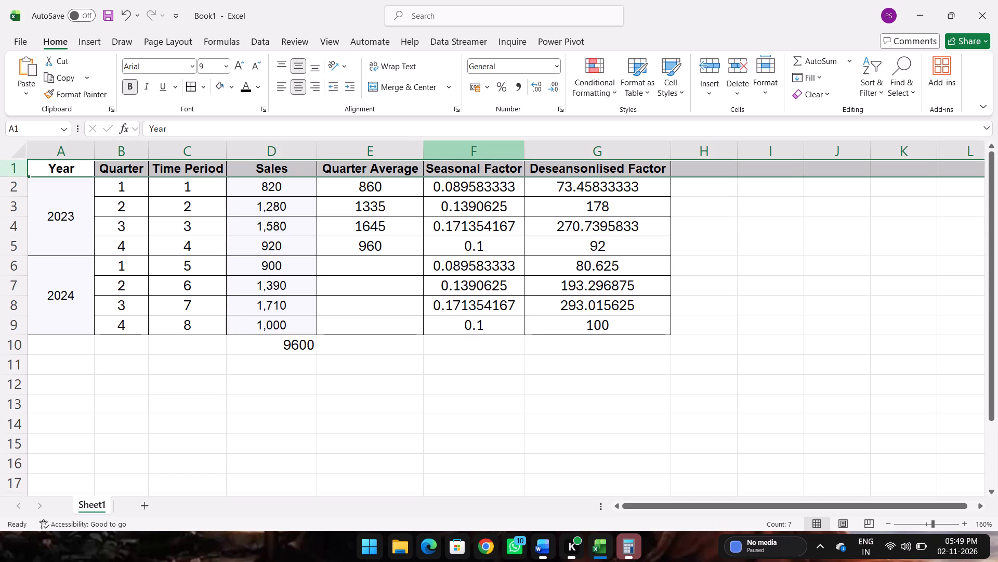
# Autofit the width of the Seasonal Factor column F to its contents.
pyautogui.doubleClick(524, 151)
pyautogui.click(524, 151)
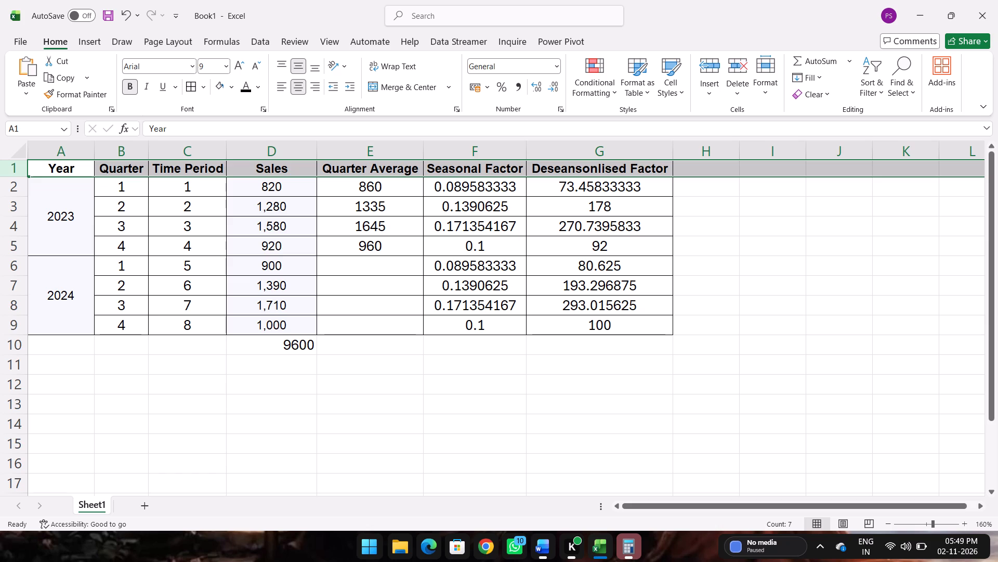
pyautogui.click(583, 207)
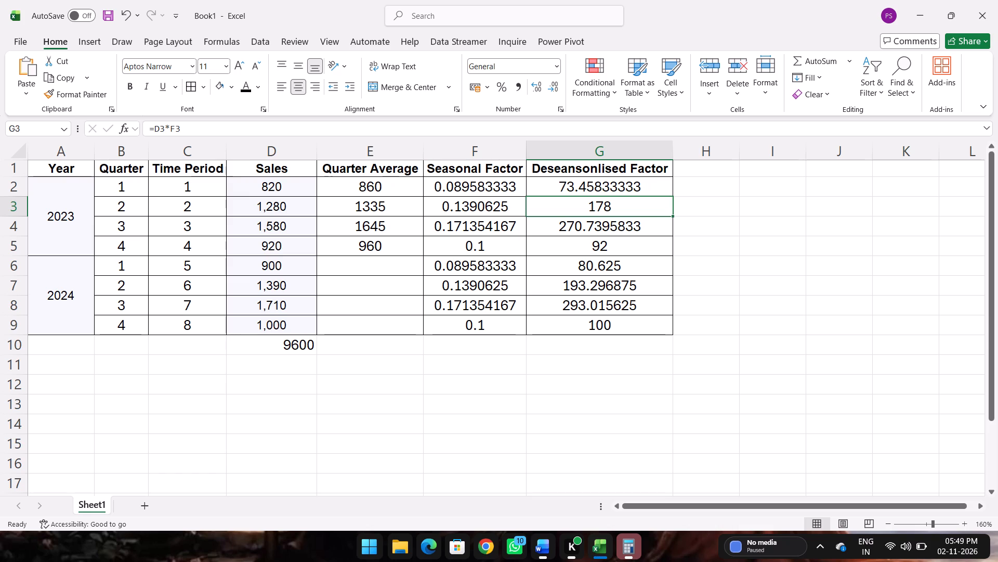
# Format cells G3, G5, G9, F5 and F9 to show four decimal places.
pyautogui.keyDown('ctrl'); pyautogui.click(592, 247); pyautogui.keyUp('ctrl')
pyautogui.keyDown('ctrl'); pyautogui.click(606, 326); pyautogui.keyUp('ctrl')
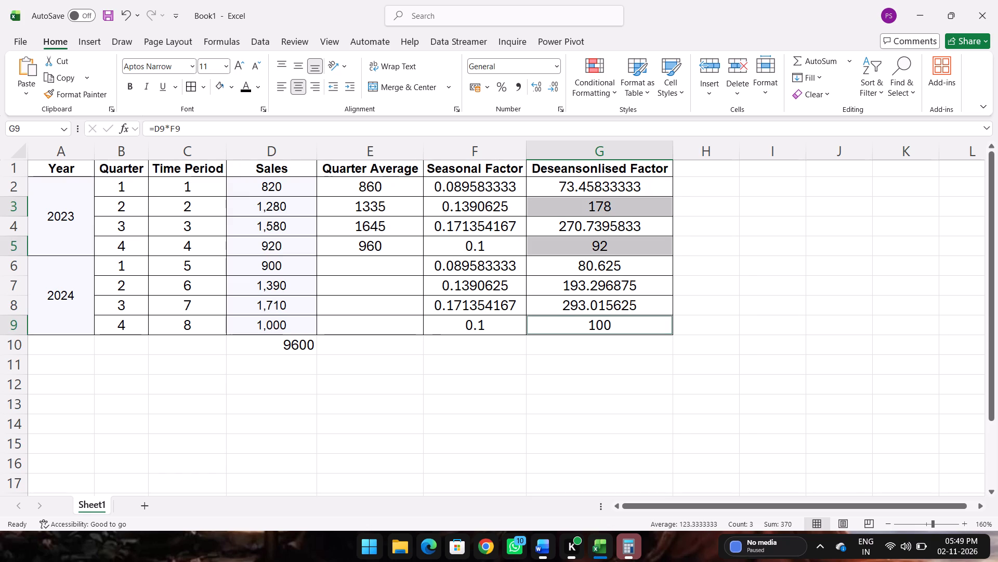
pyautogui.keyDown('ctrl'); pyautogui.click(476, 248); pyautogui.keyUp('ctrl')
pyautogui.keyDown('ctrl'); pyautogui.click(491, 327); pyautogui.keyUp('ctrl')
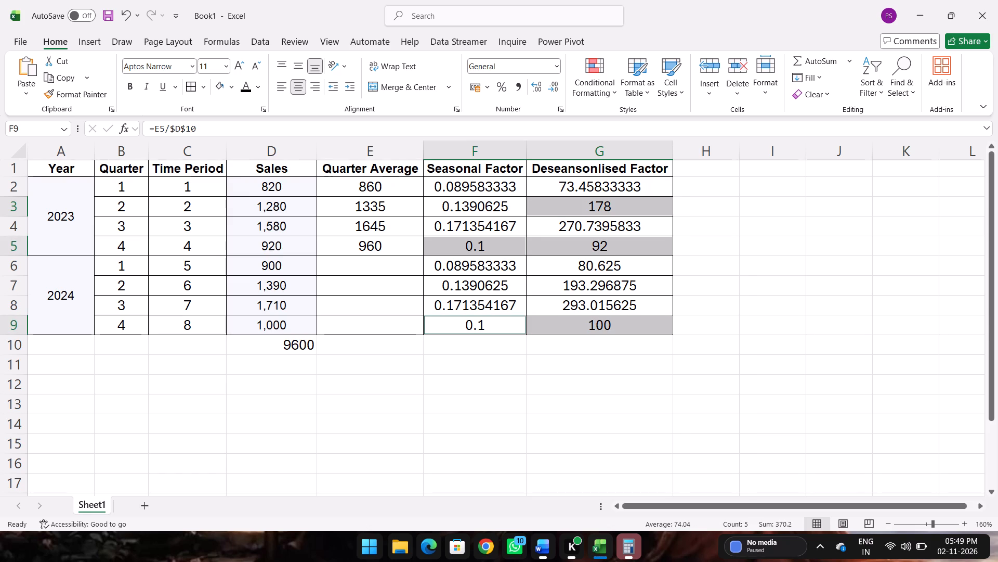
pyautogui.click(537, 82)
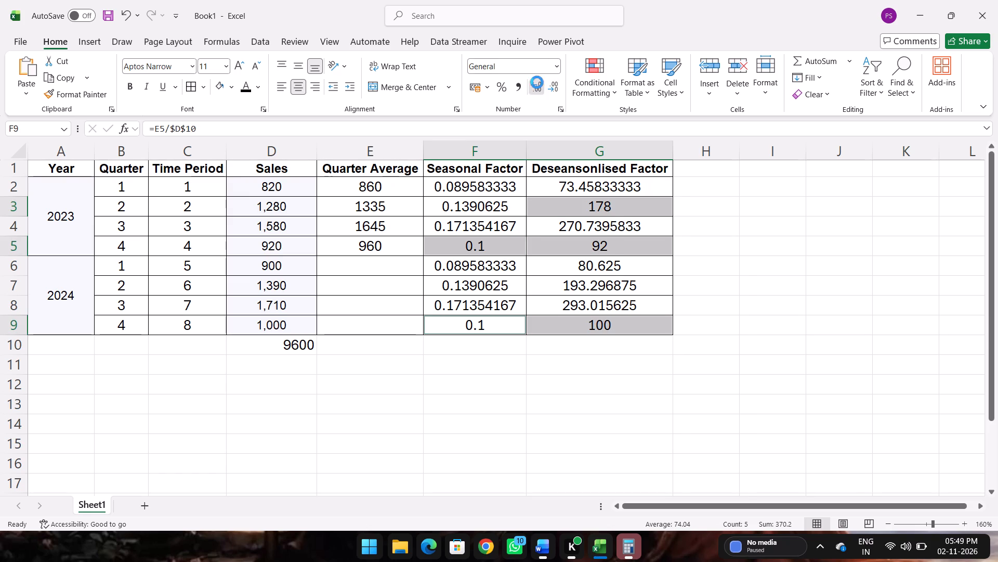
pyautogui.click(538, 82)
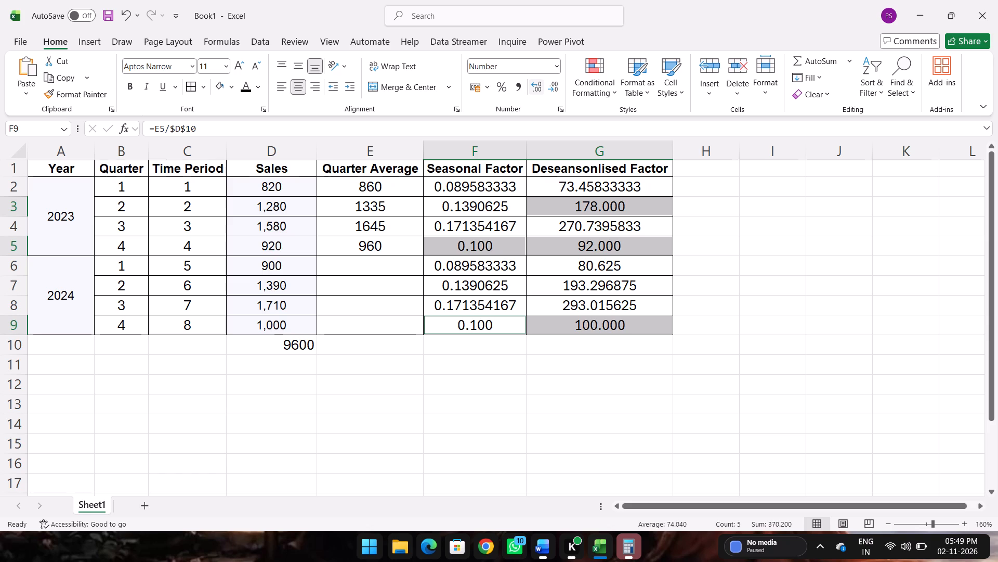
pyautogui.tripleClick(538, 82)
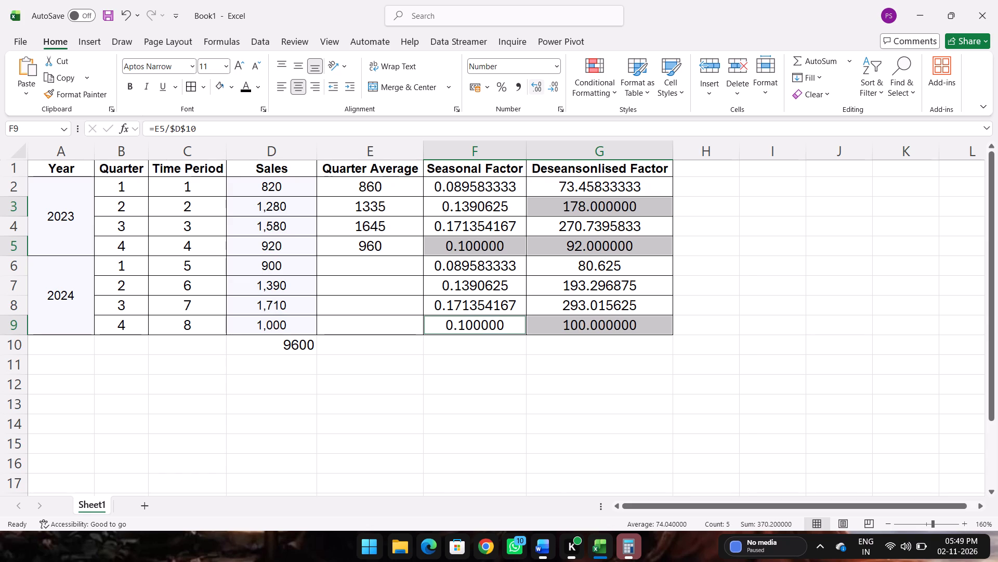
pyautogui.click(538, 82)
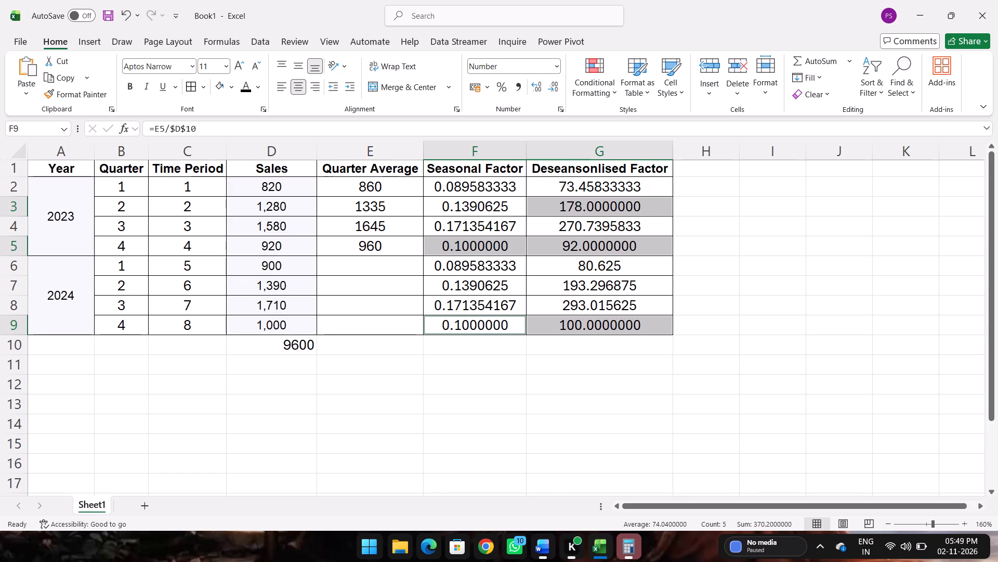
pyautogui.tripleClick(550, 84)
pyautogui.click(545, 381)
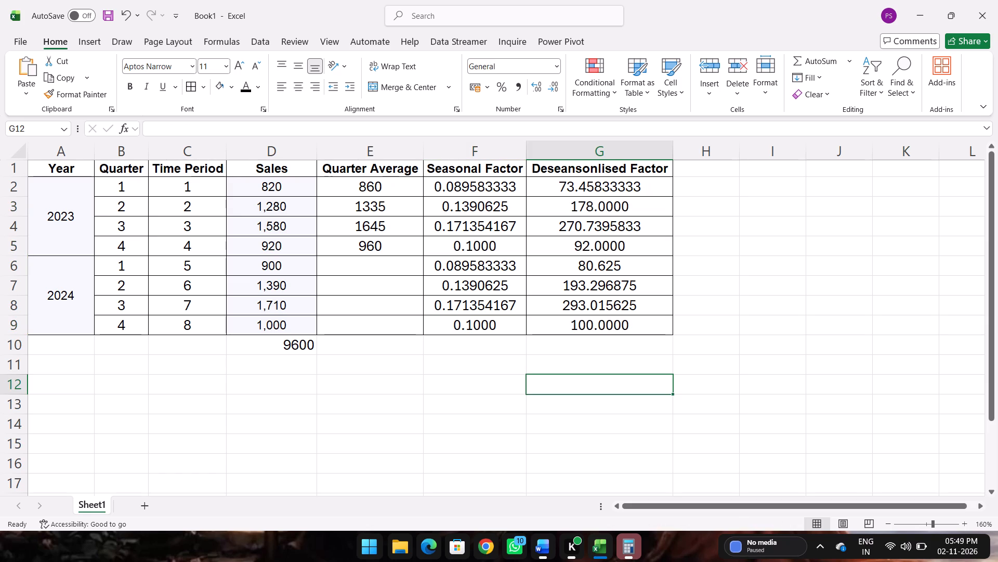
# Start a forecast table below the data with the heading Year in A12 and 2025 in A13.
pyautogui.click(61, 385)
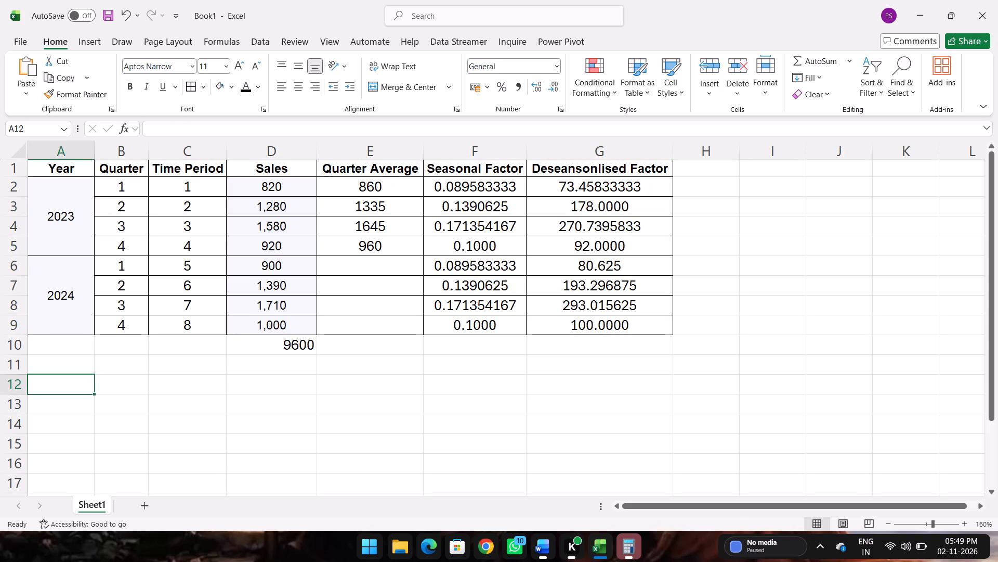
pyautogui.hotkey('shift', 'y')
pyautogui.write('ear')
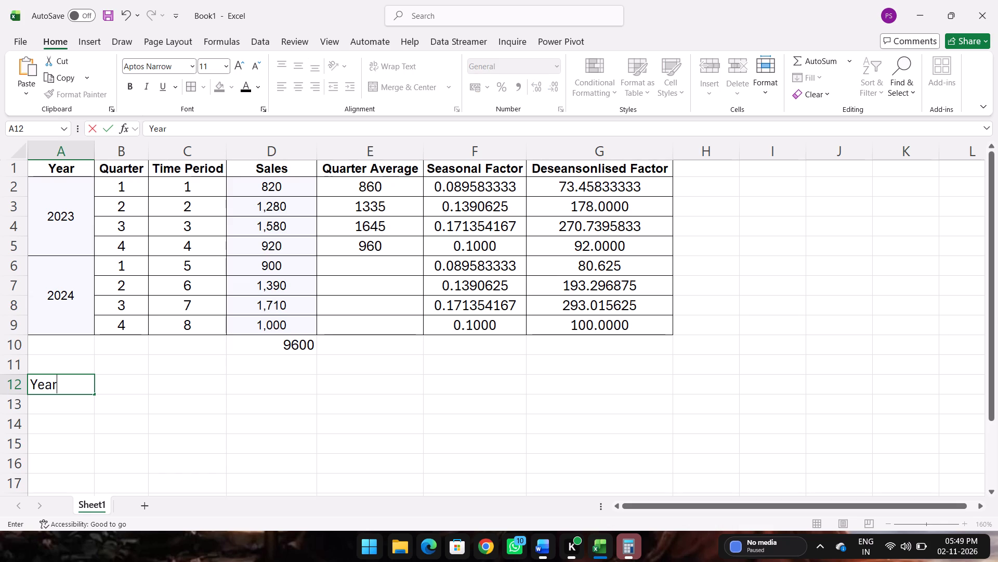
pyautogui.click(75, 410)
pyautogui.write('2025')
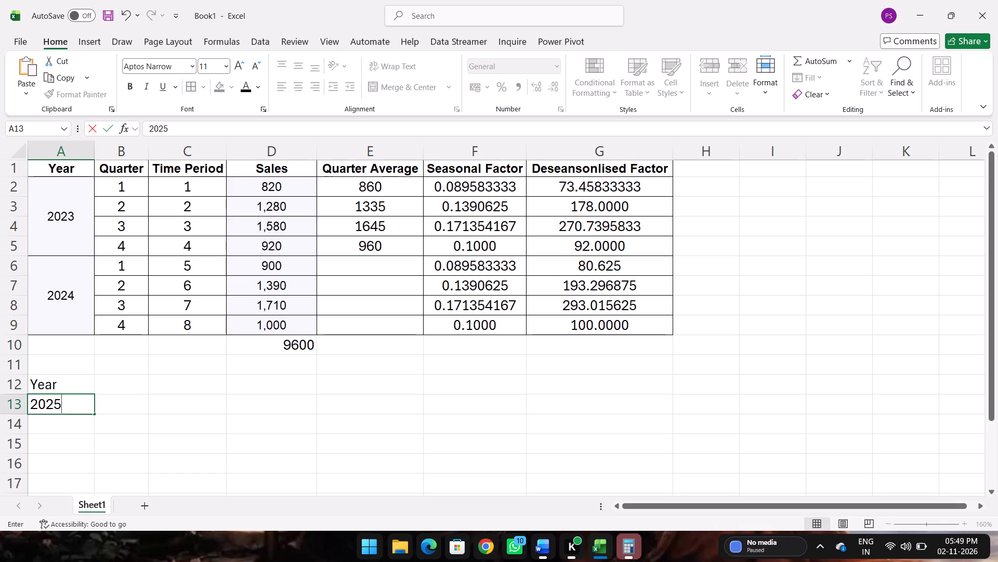
pyautogui.press('Return')
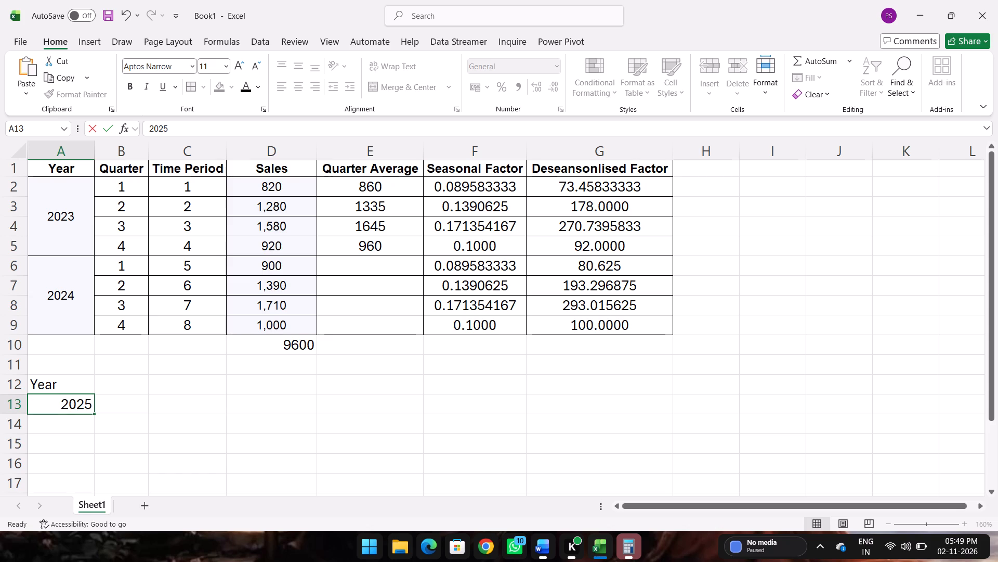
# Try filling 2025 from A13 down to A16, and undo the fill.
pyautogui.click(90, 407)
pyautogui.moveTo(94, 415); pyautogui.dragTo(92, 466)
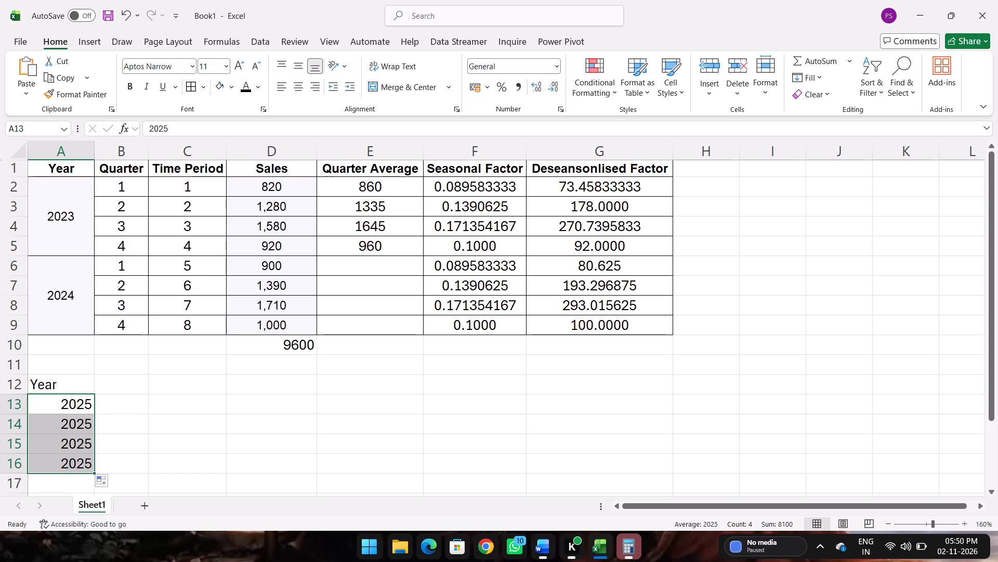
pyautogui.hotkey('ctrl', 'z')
# Merge and centre A13:A16 around 2025, and align it vertically to the middle.
pyautogui.moveTo(55, 405); pyautogui.dragTo(54, 462)
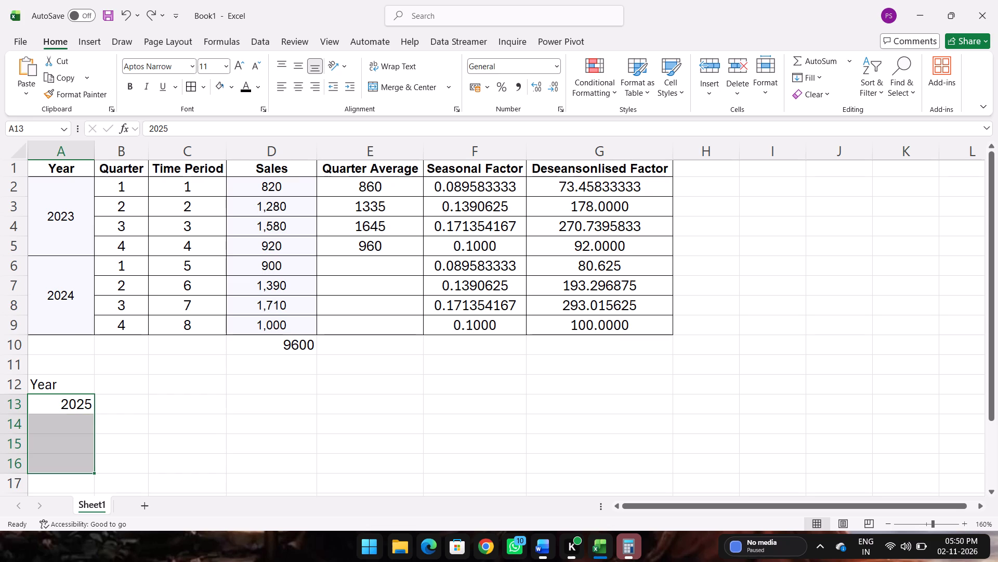
pyautogui.click(415, 80)
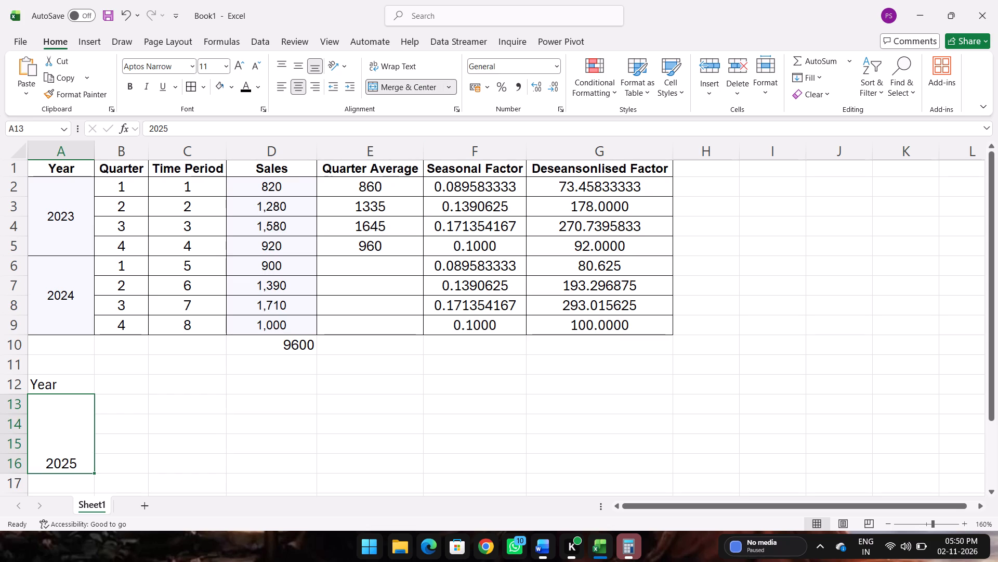
pyautogui.click(294, 65)
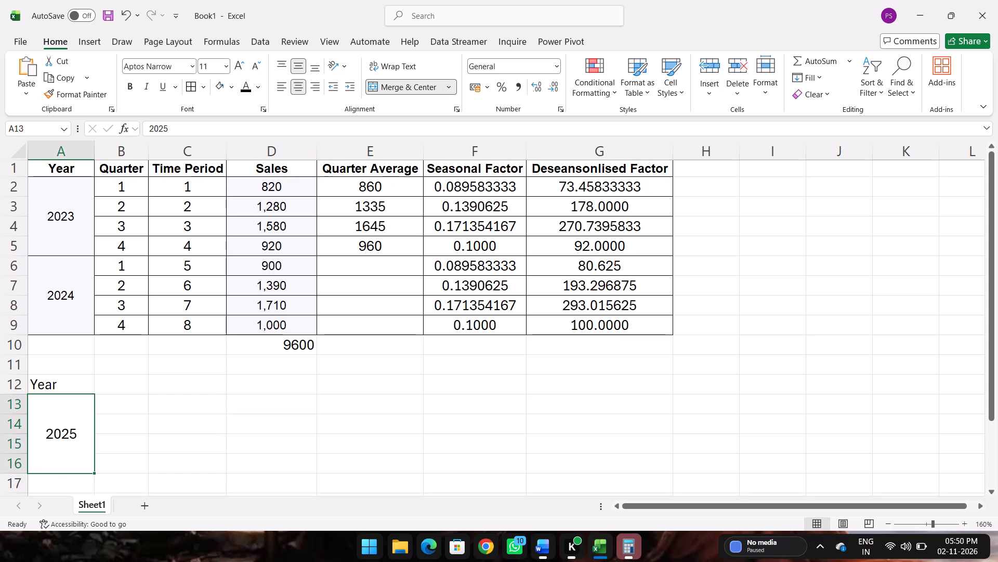
# Copy the Quarter heading and quarters 1 to 4 from B1:B5 into the forecast table starting at B12.
pyautogui.click(117, 384)
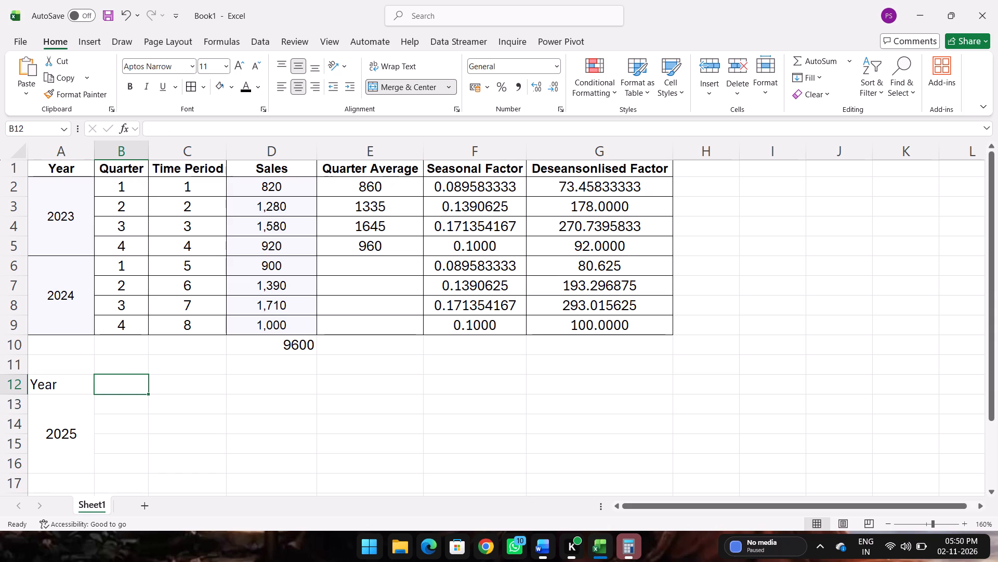
pyautogui.moveTo(119, 166); pyautogui.dragTo(117, 177)
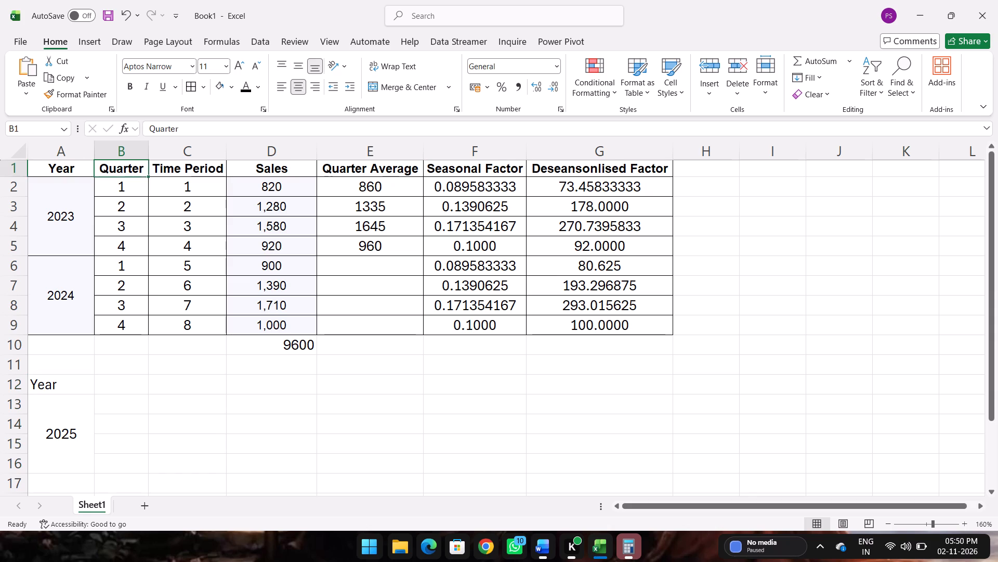
pyautogui.moveTo(117, 177); pyautogui.dragTo(120, 236)
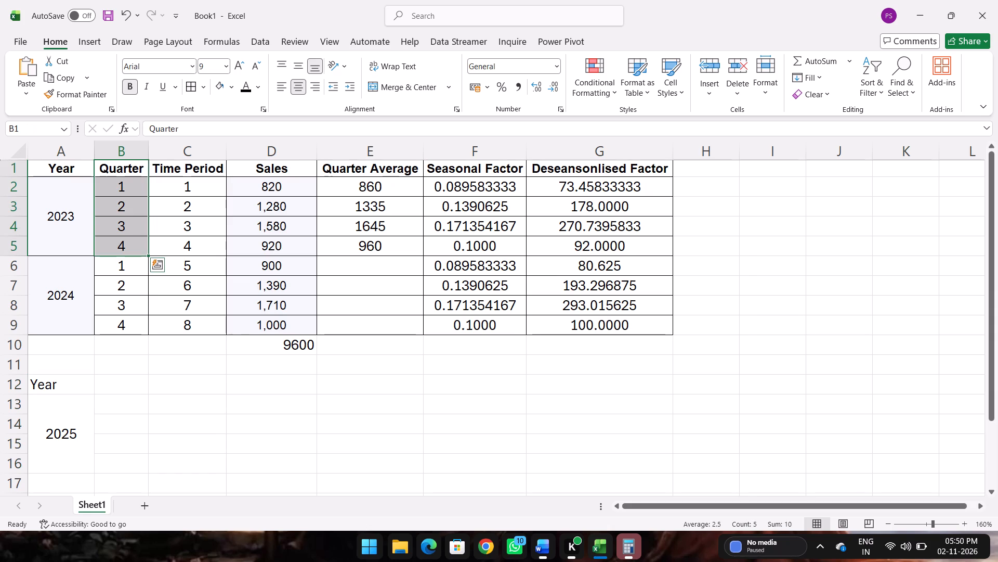
pyautogui.hotkey('ctrl', 'c')
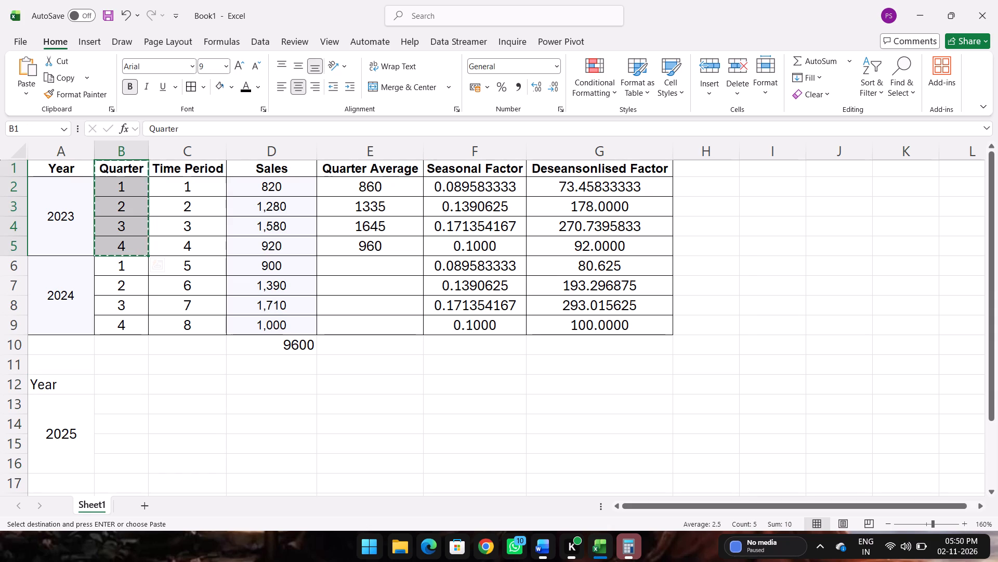
pyautogui.click(120, 385)
pyautogui.hotkey('ctrl', 'v')
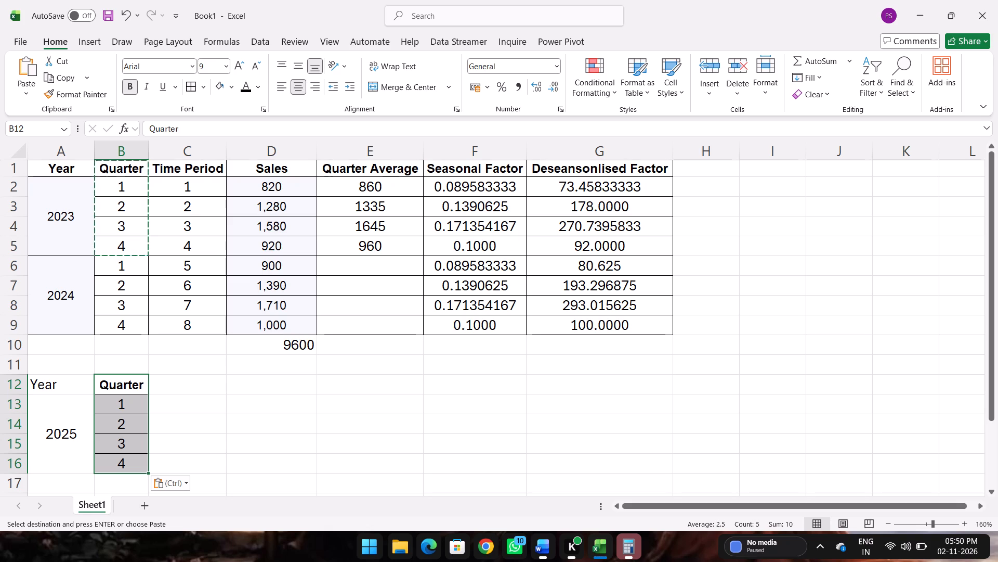
# Copy the Time Period heading from C1 to C12 and the Seasonal Factor heading from F1 to D12.
pyautogui.click(206, 173)
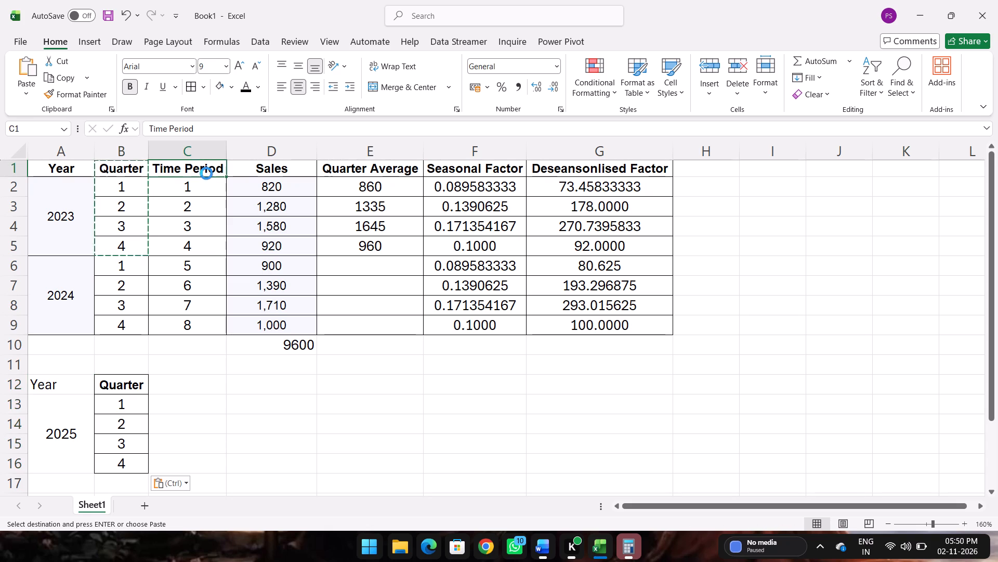
pyautogui.hotkey('ctrl', 'c')
pyautogui.keyDown('ctrl'); pyautogui.click(201, 393); pyautogui.keyUp('ctrl')
pyautogui.hotkey('ctrl', 'v')
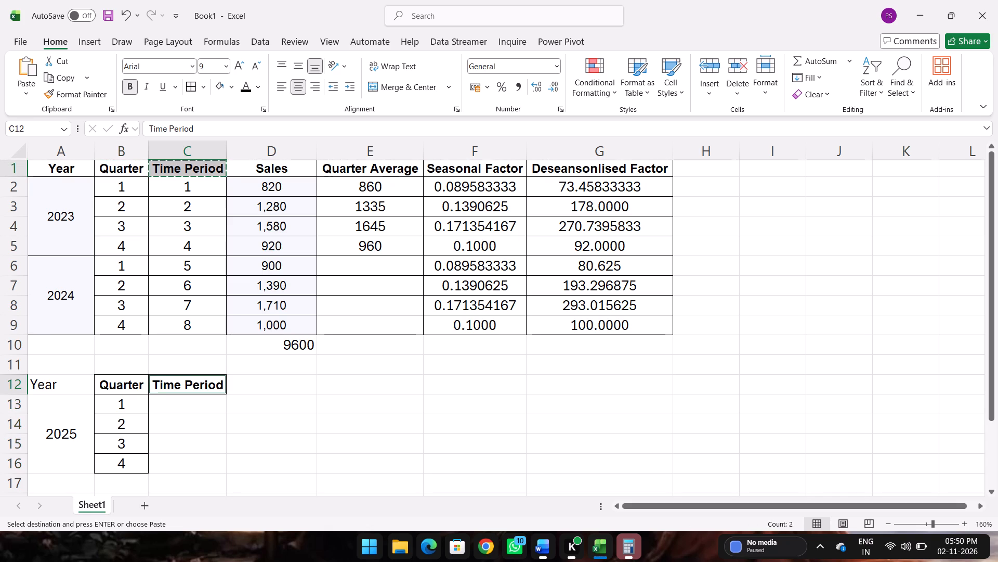
pyautogui.click(475, 170)
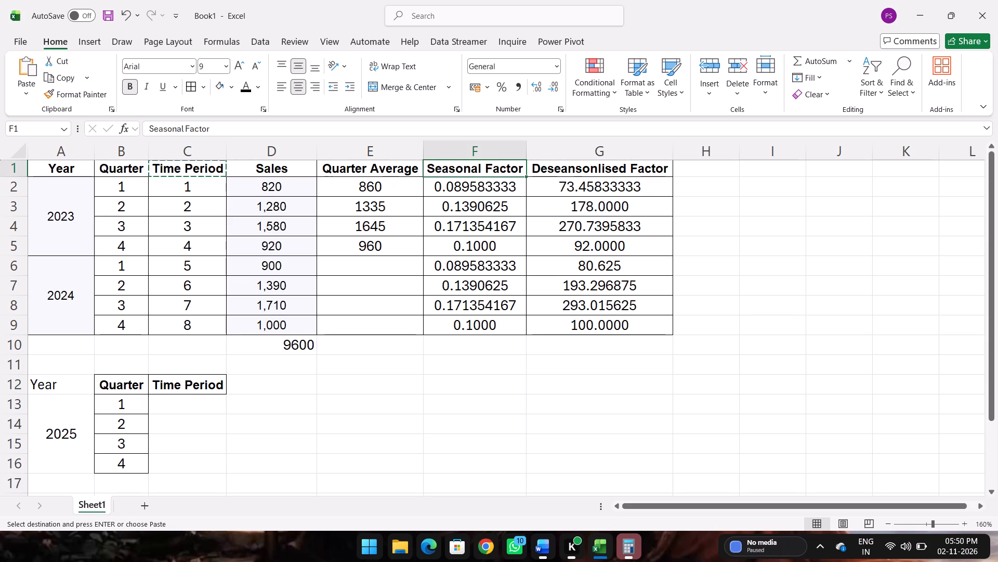
pyautogui.hotkey('ctrl', 'c')
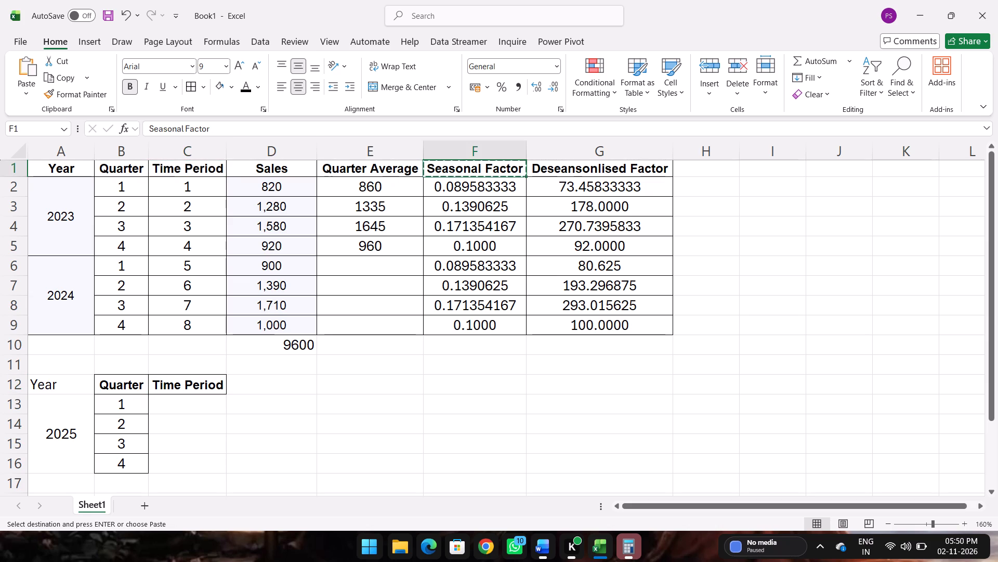
pyautogui.keyDown('ctrl'); pyautogui.click(279, 384); pyautogui.keyUp('ctrl')
pyautogui.hotkey('ctrl', 'v')
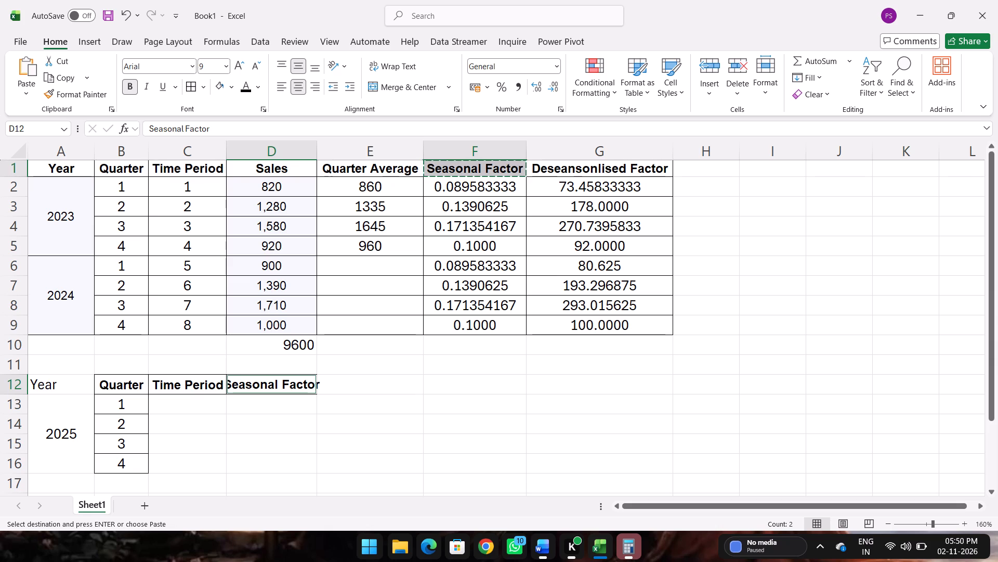
# Autofit the width of column D to its contents.
pyautogui.doubleClick(314, 148)
pyautogui.press('Return')
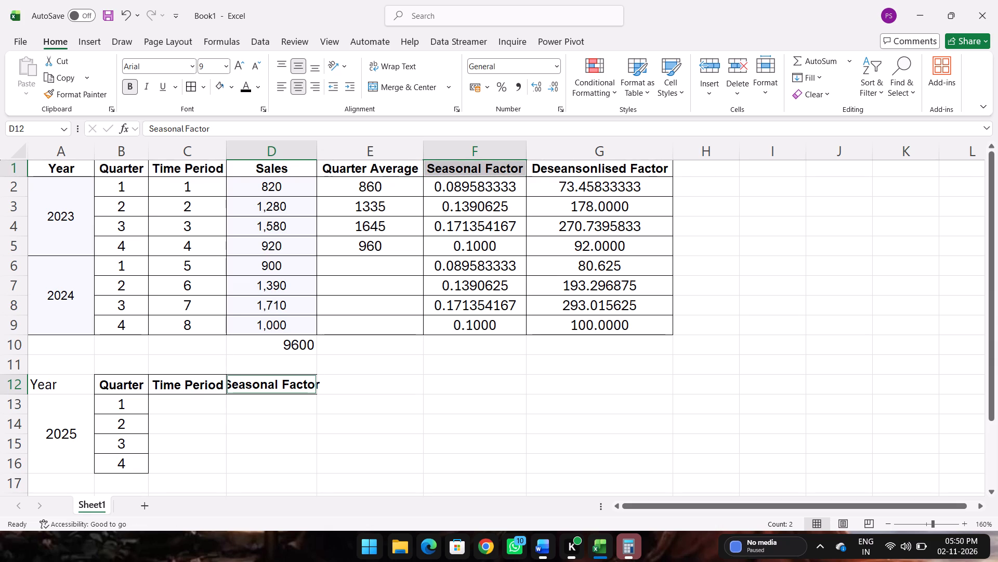
pyautogui.doubleClick(314, 148)
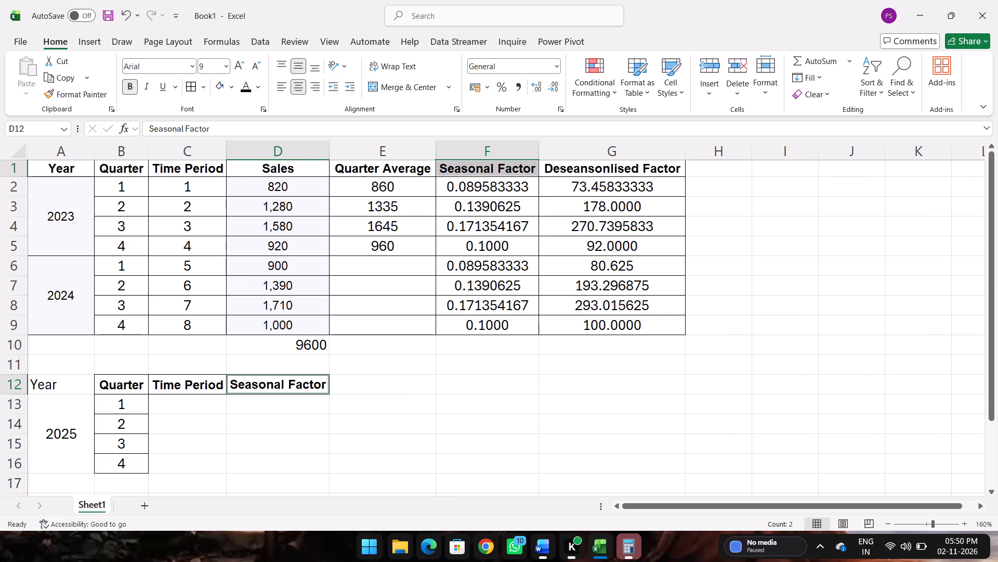